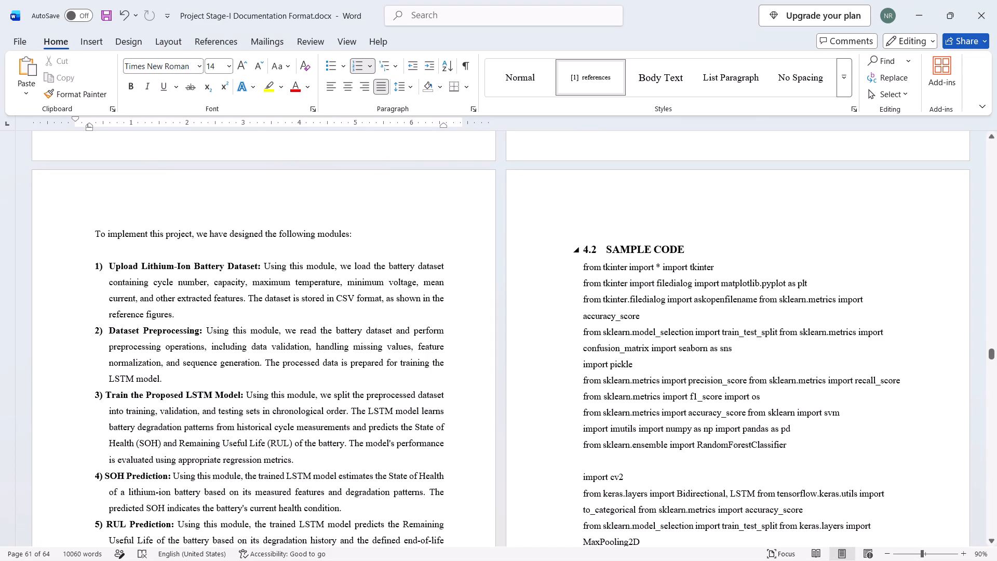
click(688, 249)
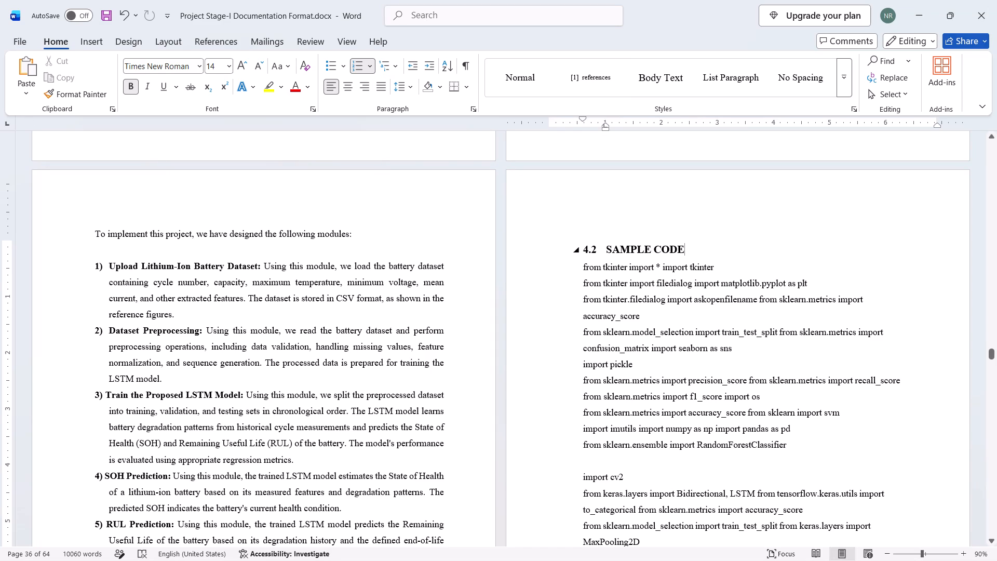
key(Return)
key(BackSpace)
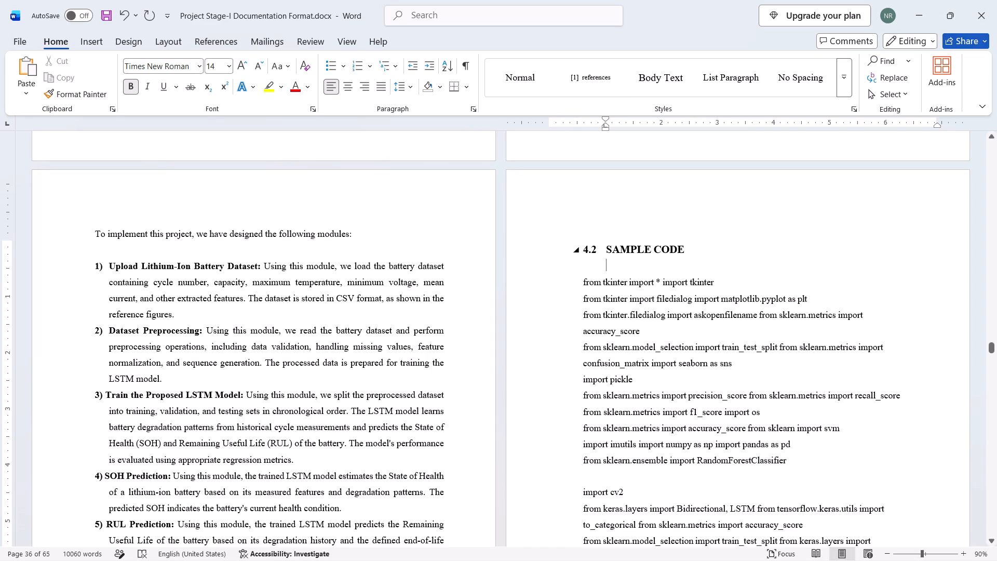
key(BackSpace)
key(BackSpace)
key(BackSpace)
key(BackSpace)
Delete the old code under the 4.2 SAMPLE CODE heading, from the first tkinter import through main = tkinter.Tk().
drag(583, 268, 685, 551)
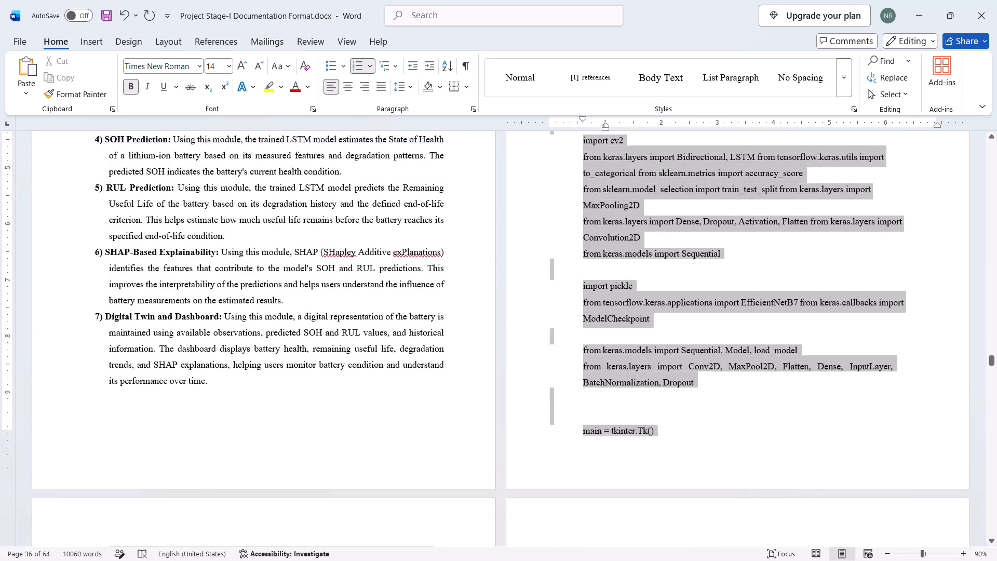
drag(685, 551, 683, 417)
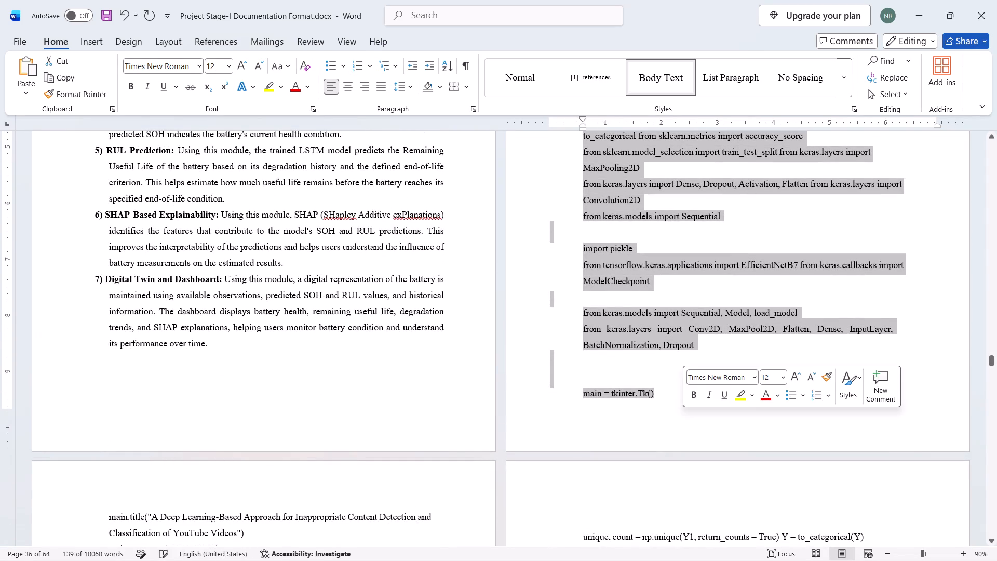
key(BackSpace)
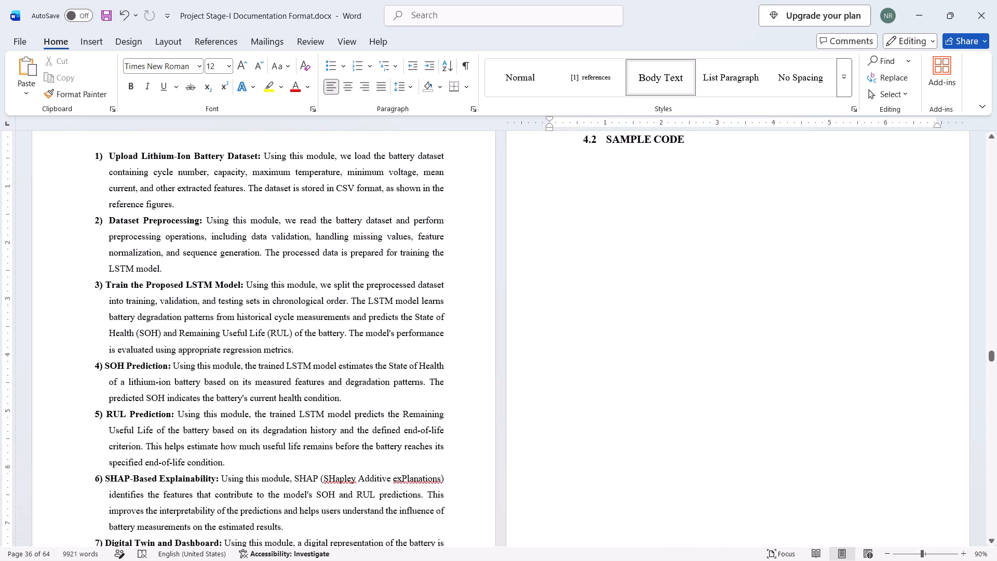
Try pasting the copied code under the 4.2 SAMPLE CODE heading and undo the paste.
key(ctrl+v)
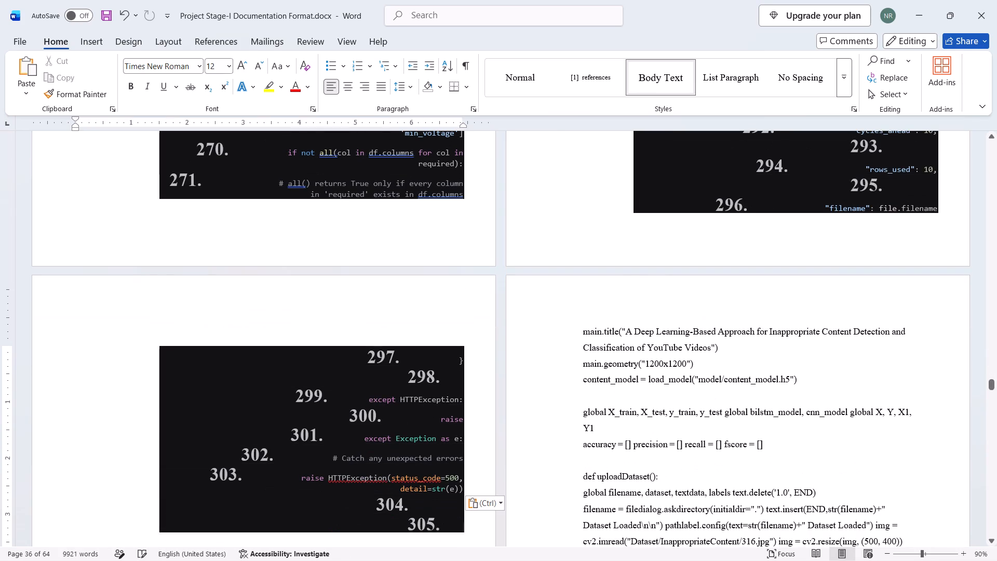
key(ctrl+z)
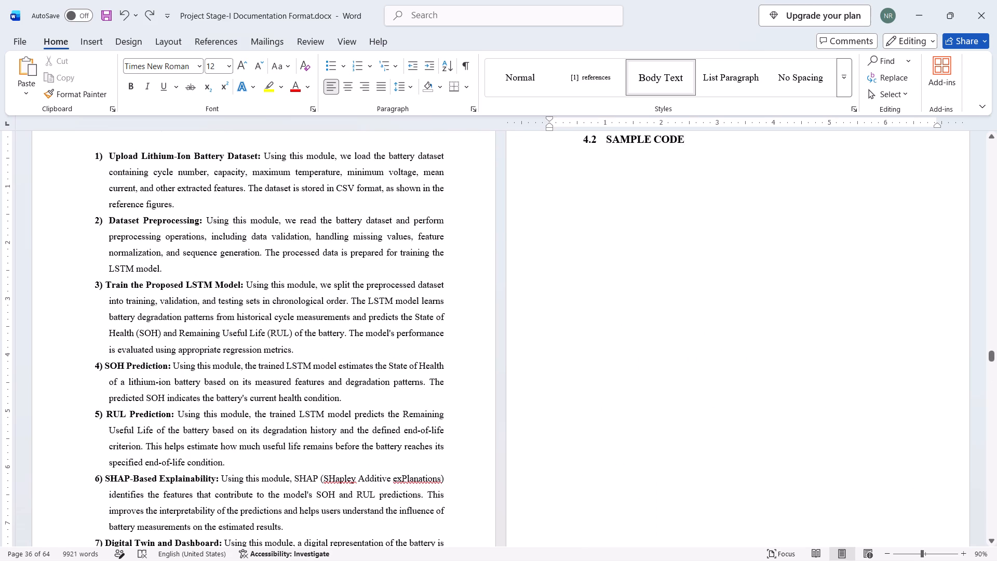
Switch to Visual Studio Code, copy the entire contents of main.py, and return to the Word document.
click(769, 546)
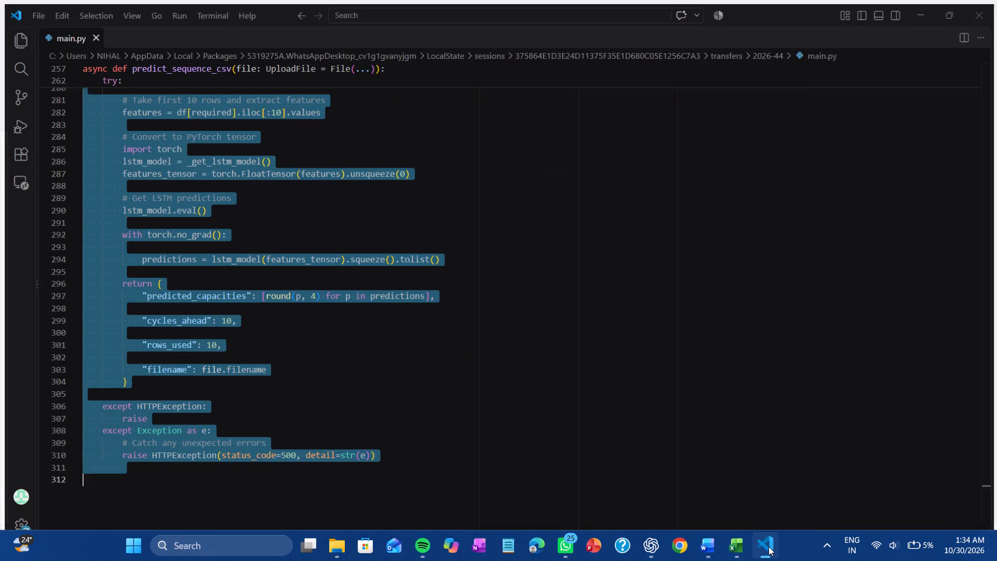
key(ctrl+c)
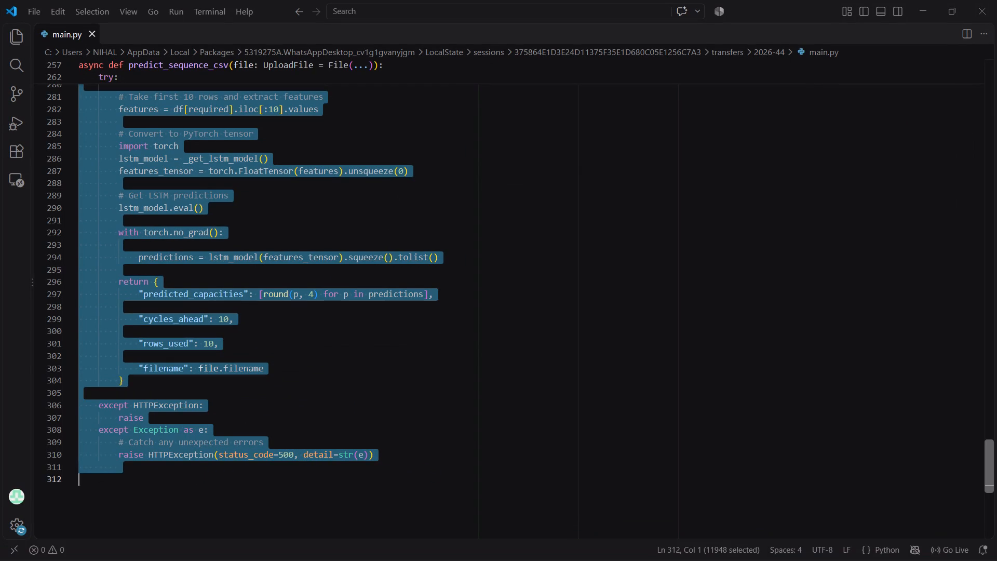
click(477, 247)
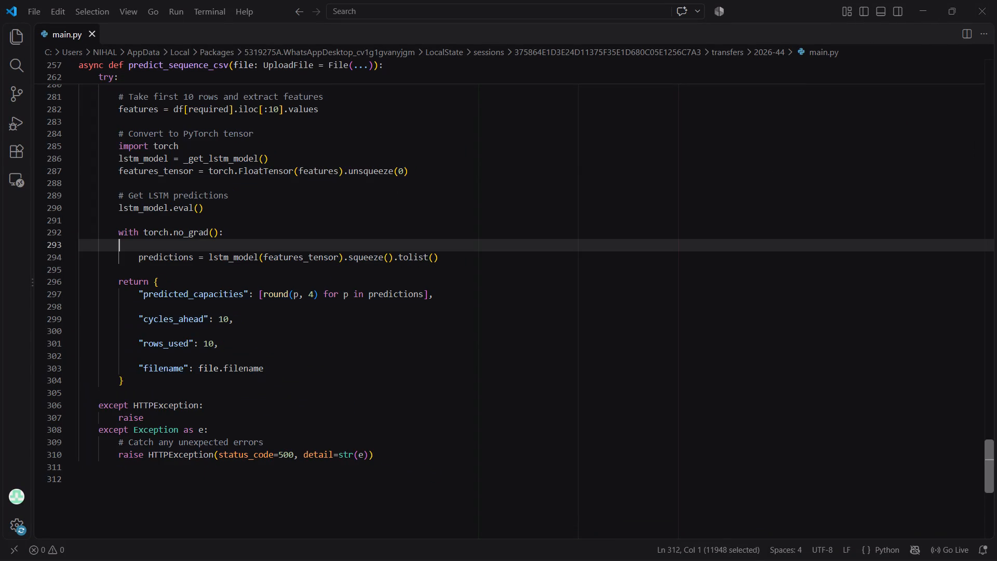
key(ctrl+a)
key(ctrl+c)
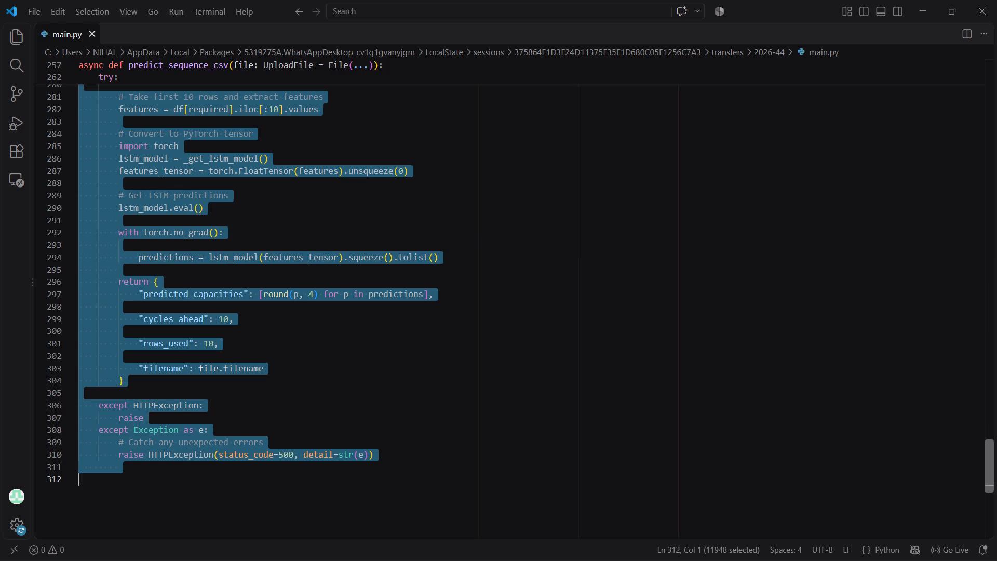
click(924, 20)
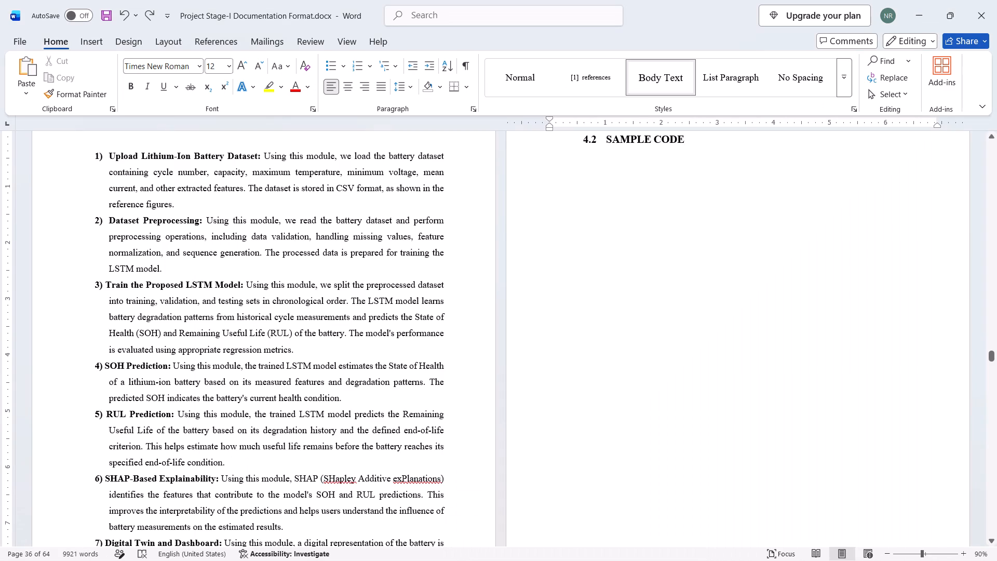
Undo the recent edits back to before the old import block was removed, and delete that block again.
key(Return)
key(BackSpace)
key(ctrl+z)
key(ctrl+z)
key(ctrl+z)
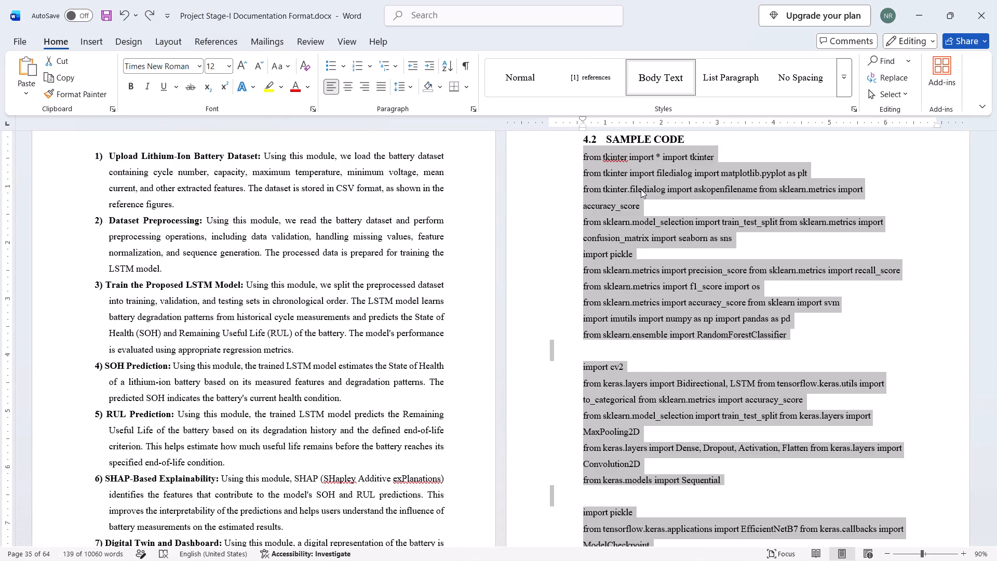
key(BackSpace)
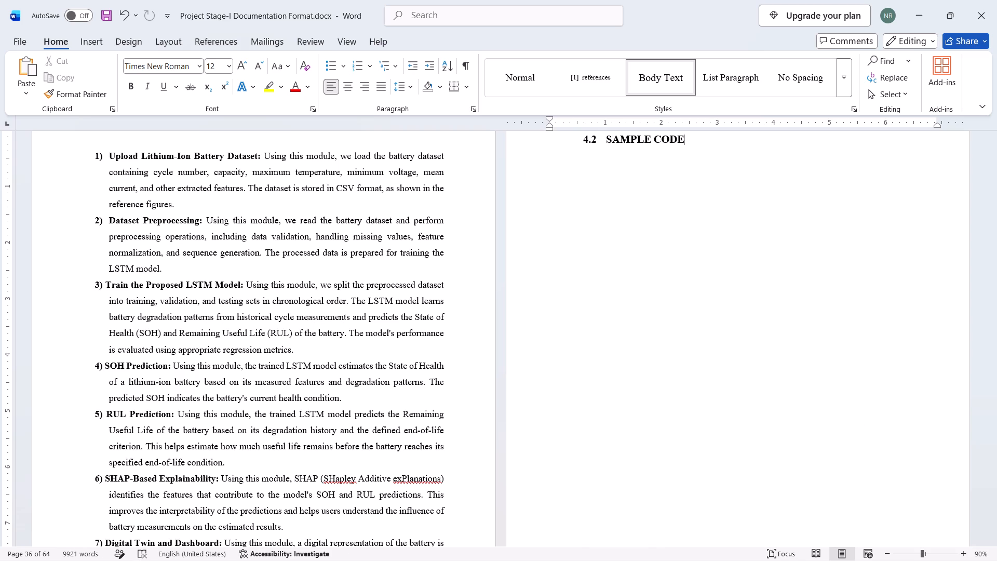
Paste the copied main.py code on a new line below the 4.2 SAMPLE CODE heading.
key(Return)
key(ctrl+v)
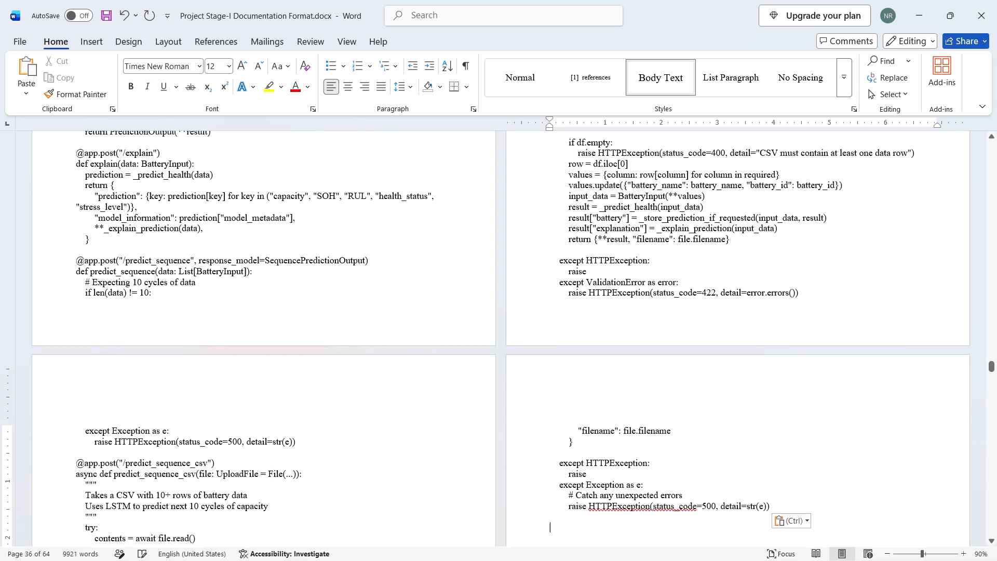
Review the pasted main.py code in section 4.2 and the point where the leftover old code begins after it.
scroll(542, 270, down, 2)
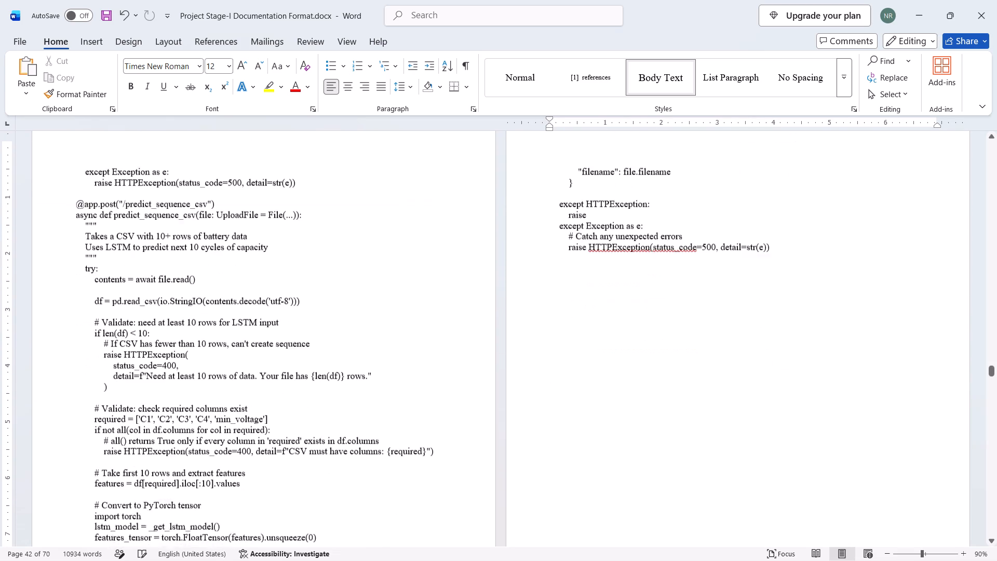
scroll(542, 270, down, 1)
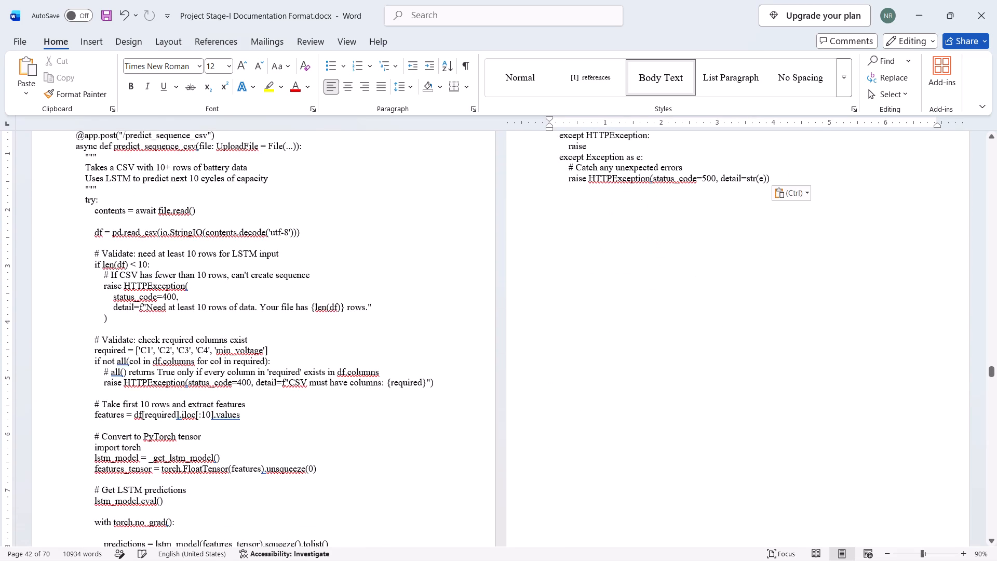
scroll(542, 270, down, 4)
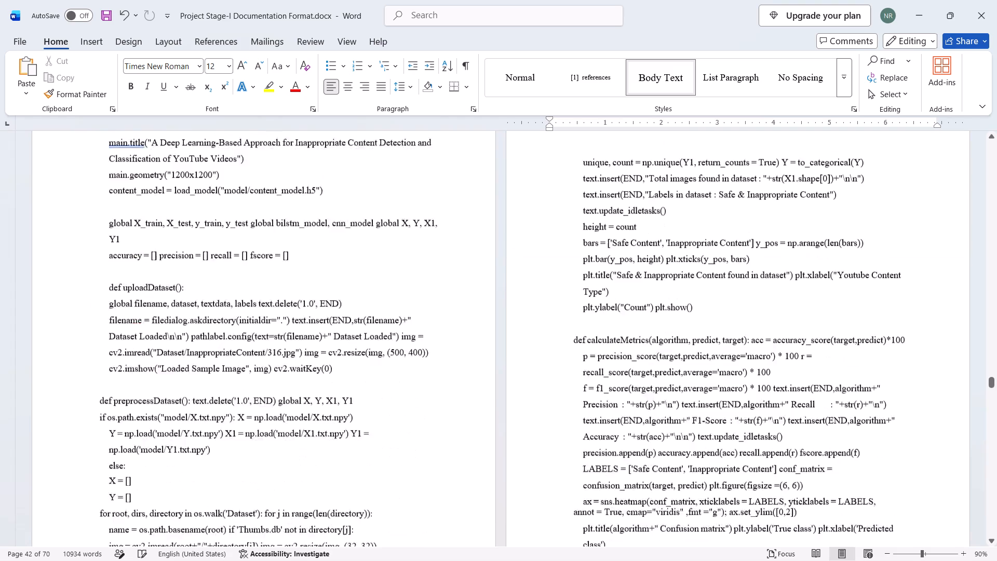
scroll(542, 270, up, 8)
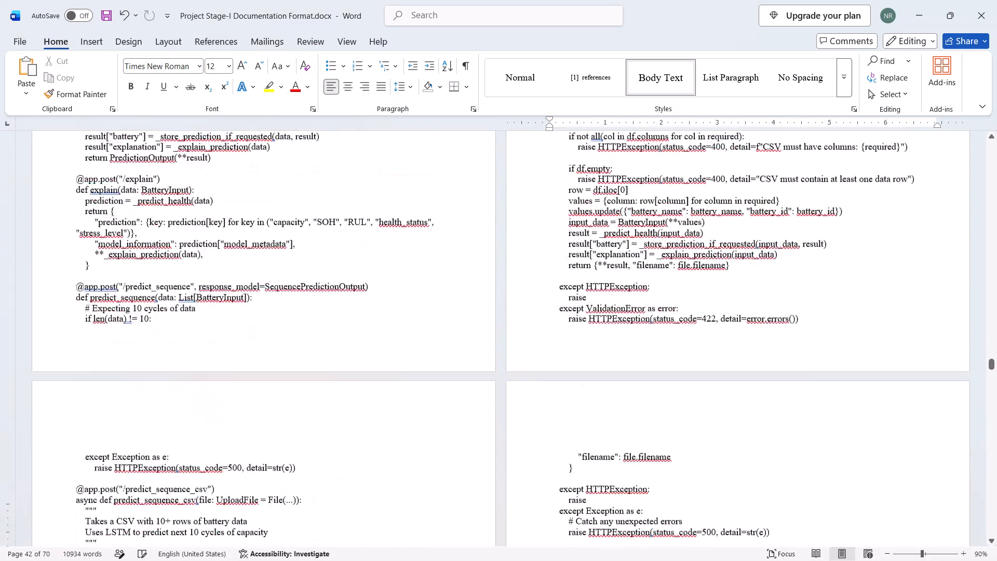
scroll(542, 270, up, 7)
scroll(542, 270, down, 3)
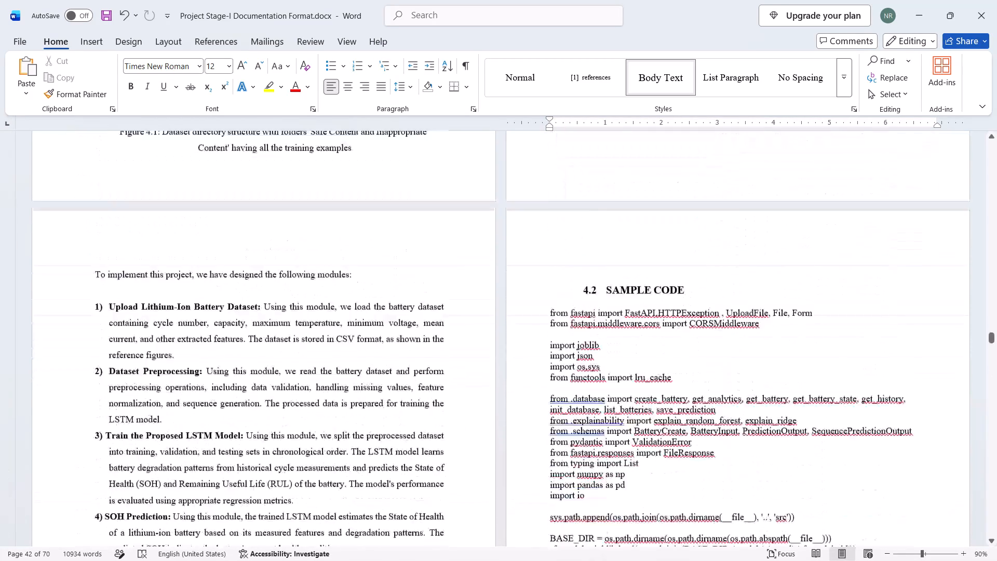
scroll(542, 270, down, 7)
scroll(542, 270, up, 1)
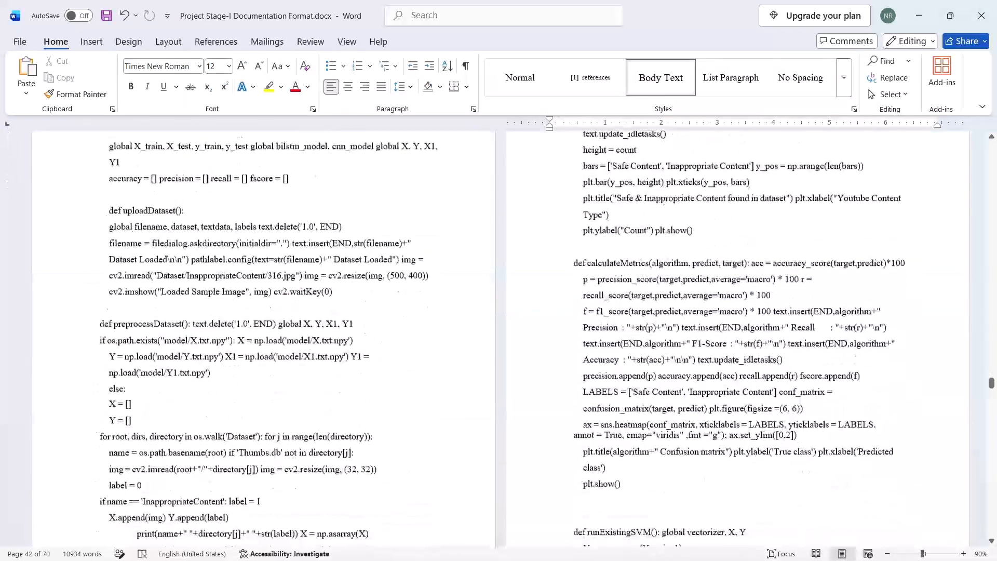
scroll(542, 270, up, 5)
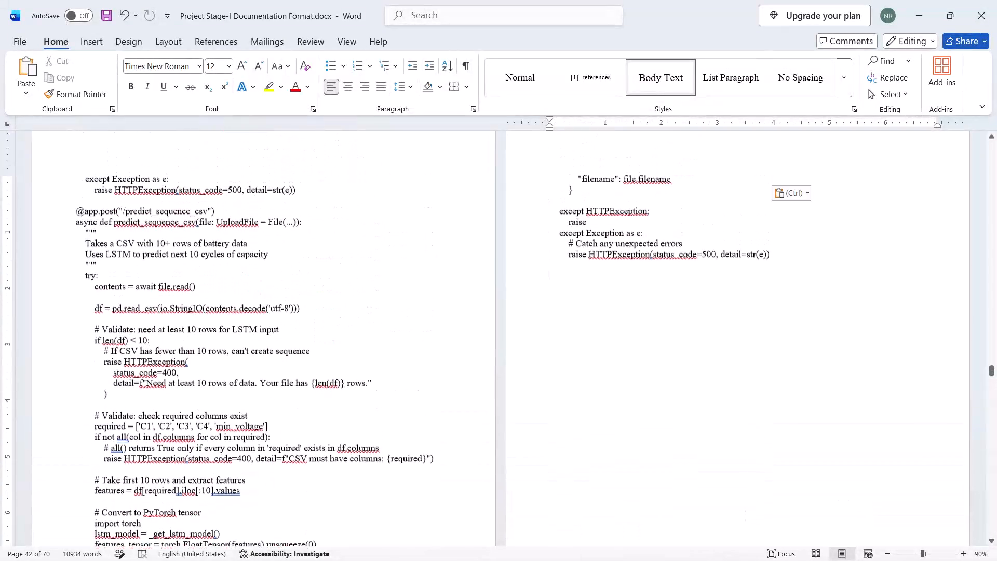
scroll(542, 270, up, 4)
Examine the leftover old YouTube content-detection code that follows the pasted main.py code, through to its final main.mainloop() line.
scroll(542, 270, down, 3)
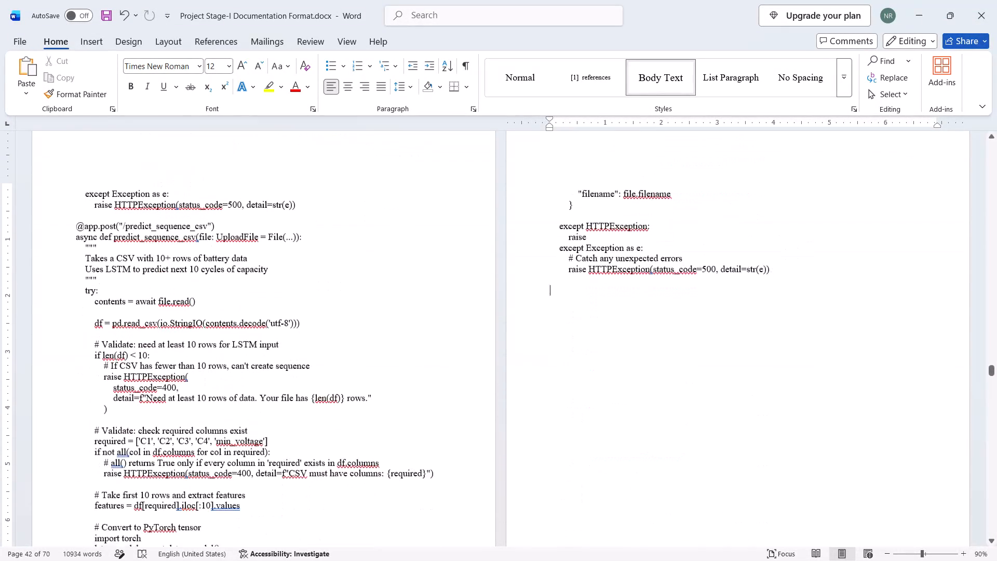
scroll(542, 270, down, 3)
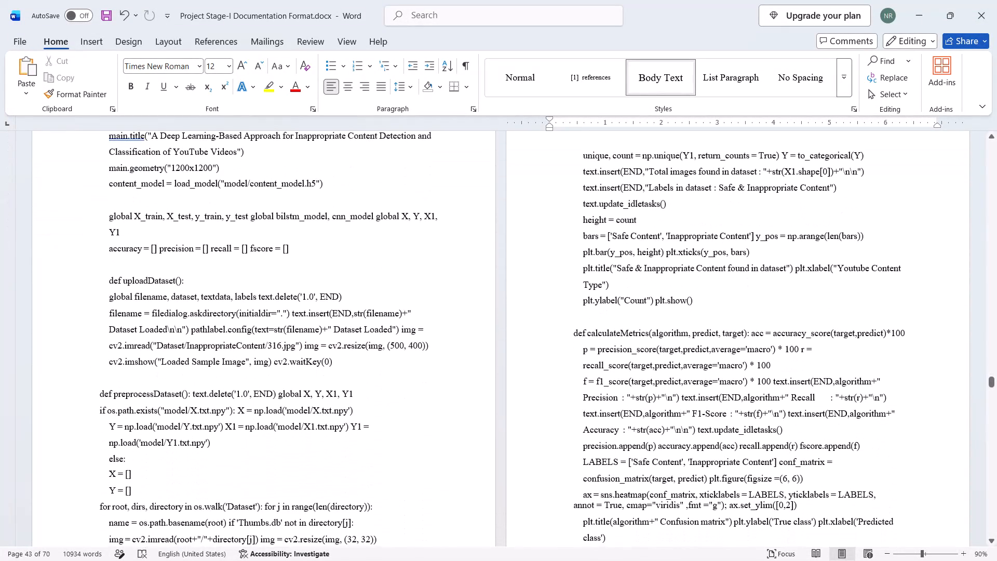
scroll(715, 267, down, 6)
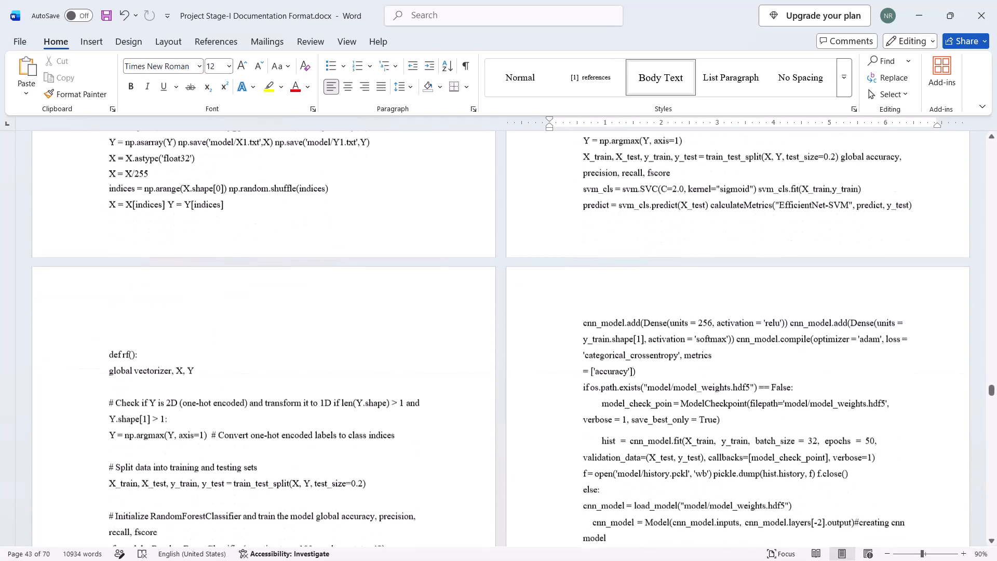
scroll(670, 331, down, 7)
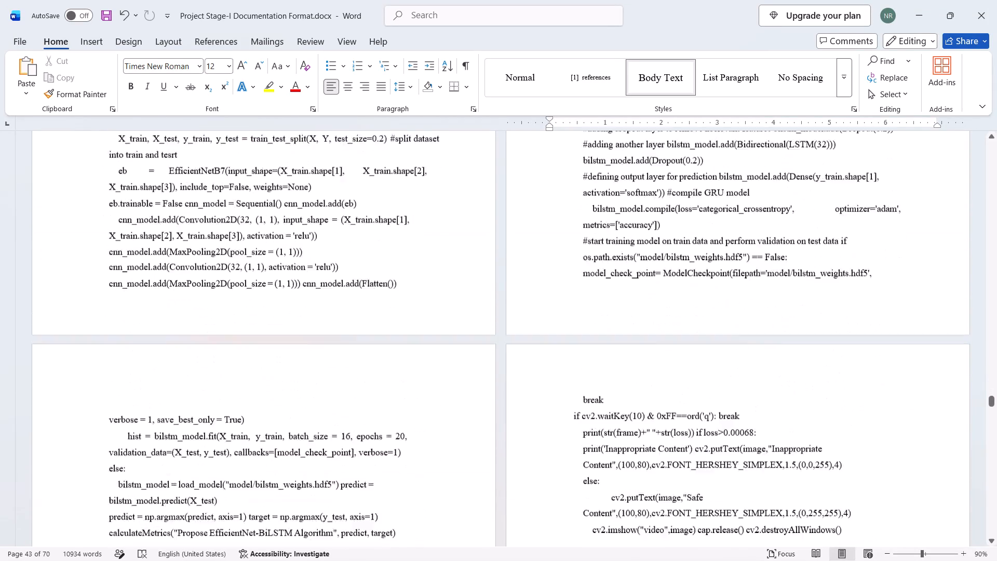
scroll(670, 331, down, 6)
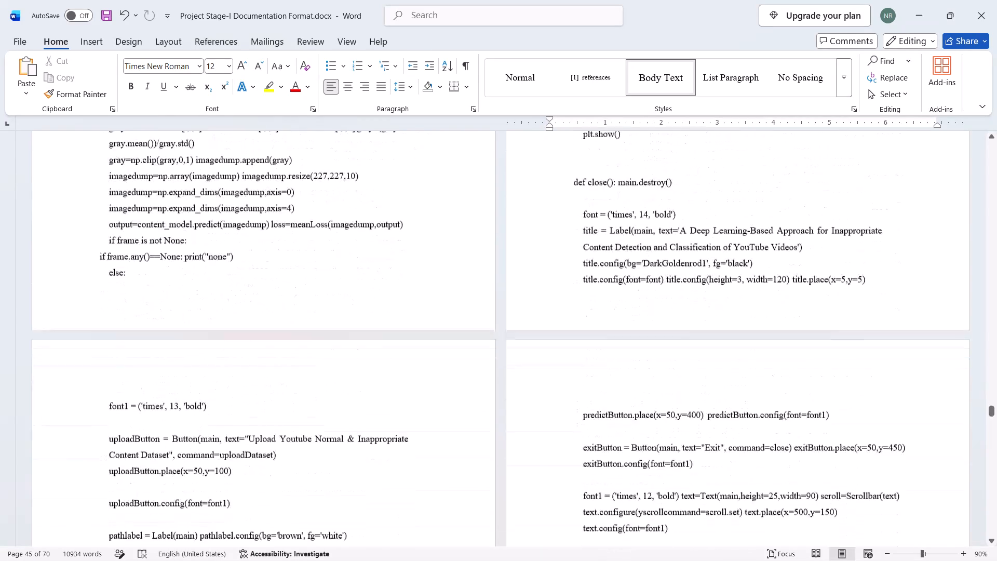
scroll(659, 332, down, 4)
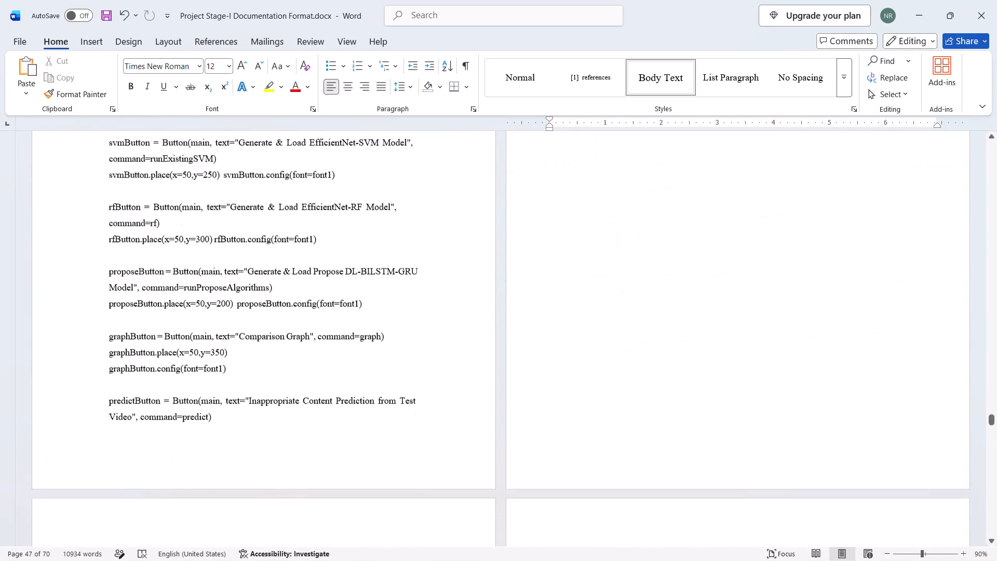
scroll(679, 343, down, 3)
scroll(679, 343, up, 3)
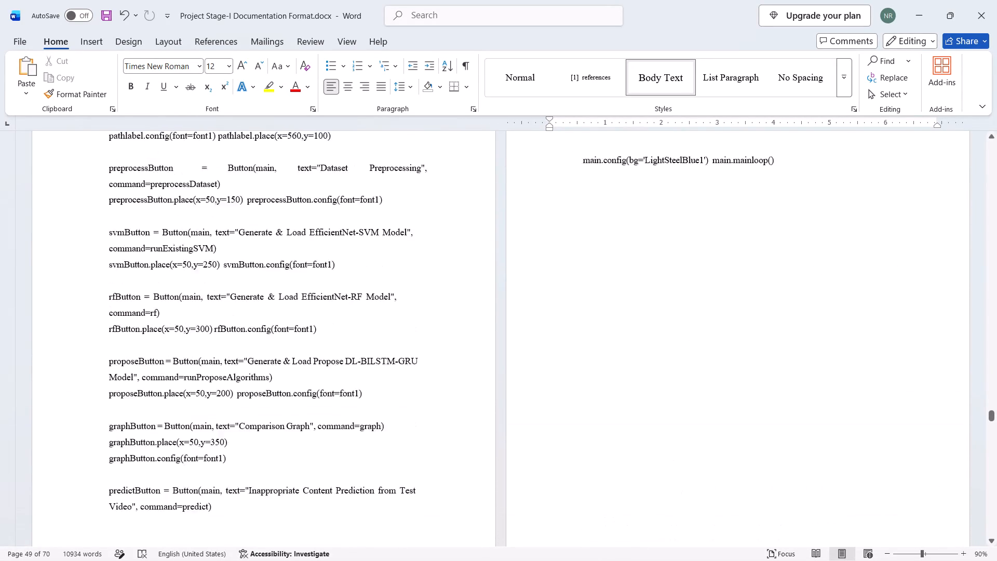
Review the pasted main.py code from the 4.2 SAMPLE CODE heading through its final exception handler.
scroll(679, 343, up, 17)
scroll(679, 343, up, 6)
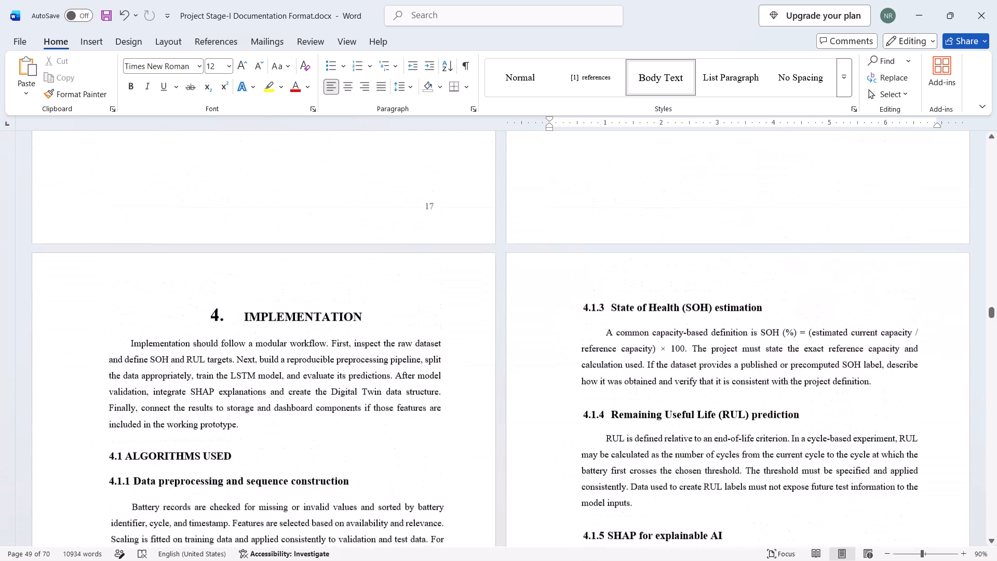
scroll(679, 343, down, 7)
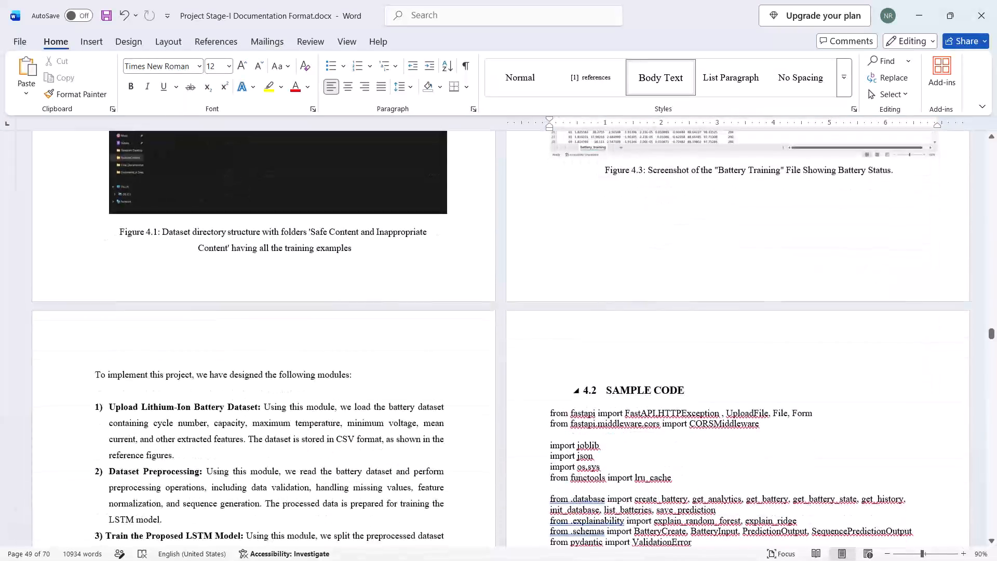
scroll(679, 343, down, 5)
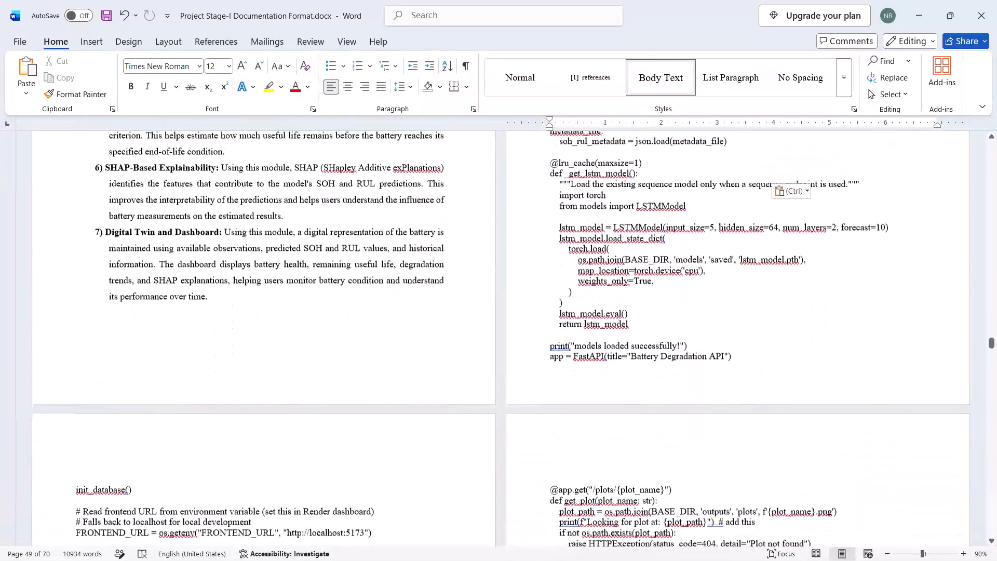
scroll(657, 345, down, 2)
scroll(614, 416, down, 2)
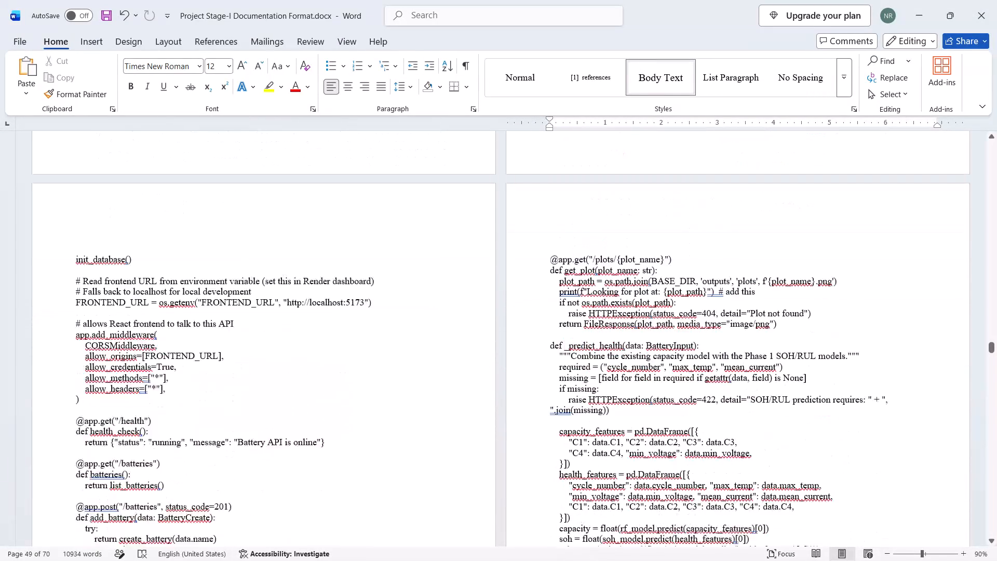
scroll(614, 416, down, 7)
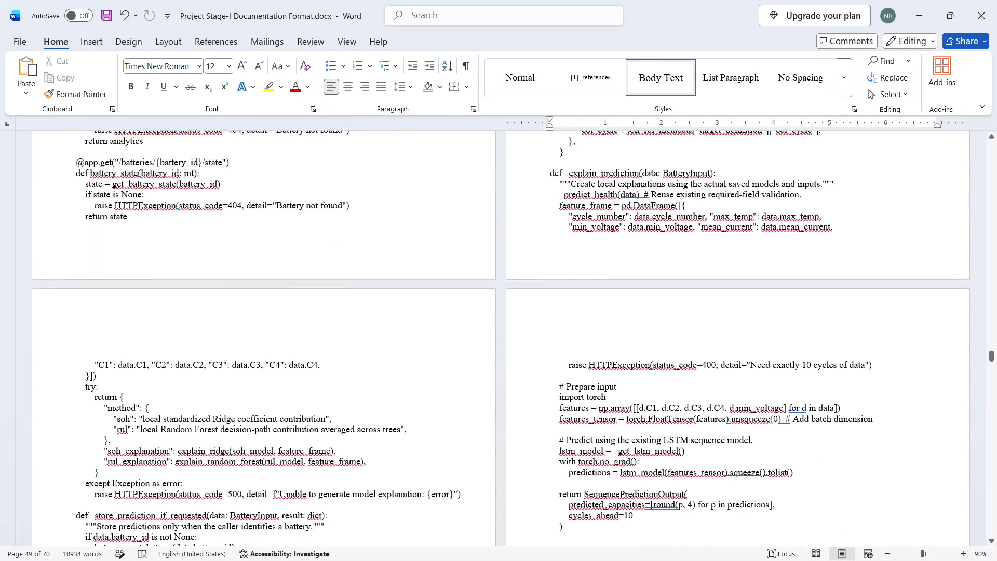
scroll(644, 424, down, 6)
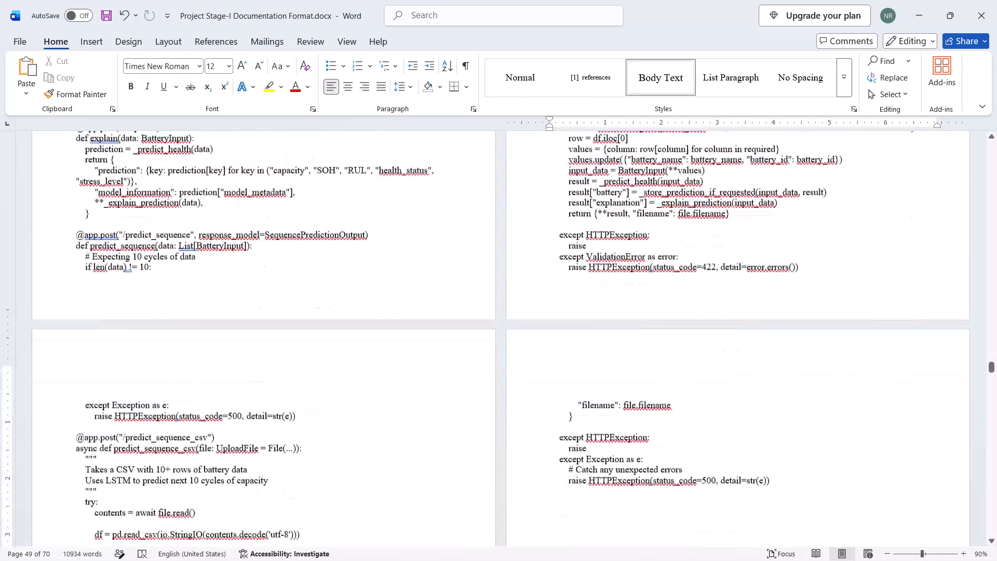
scroll(644, 424, down, 1)
scroll(591, 457, down, 2)
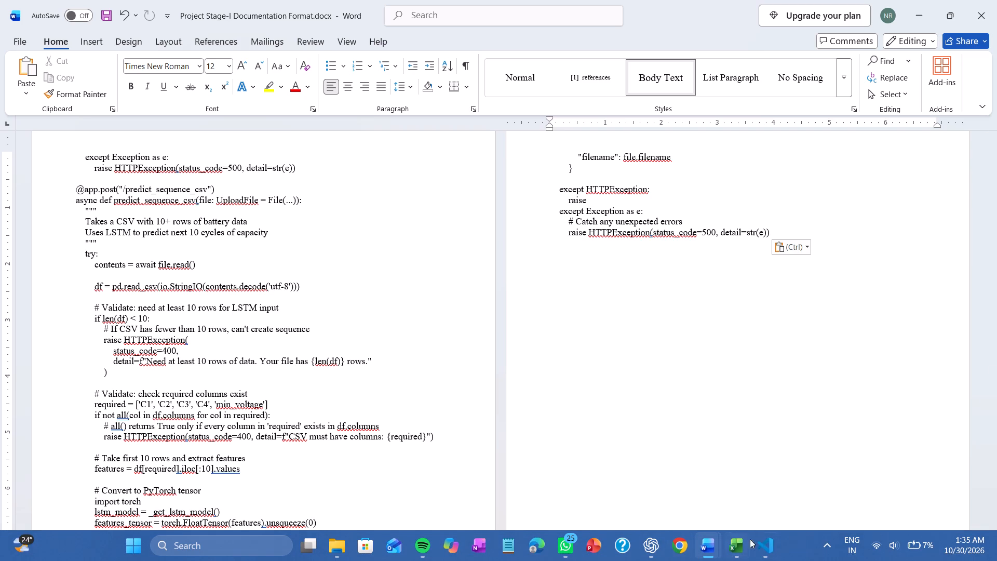
Switch to Visual Studio Code, clear the selection in main.py, and start the available application update.
click(762, 543)
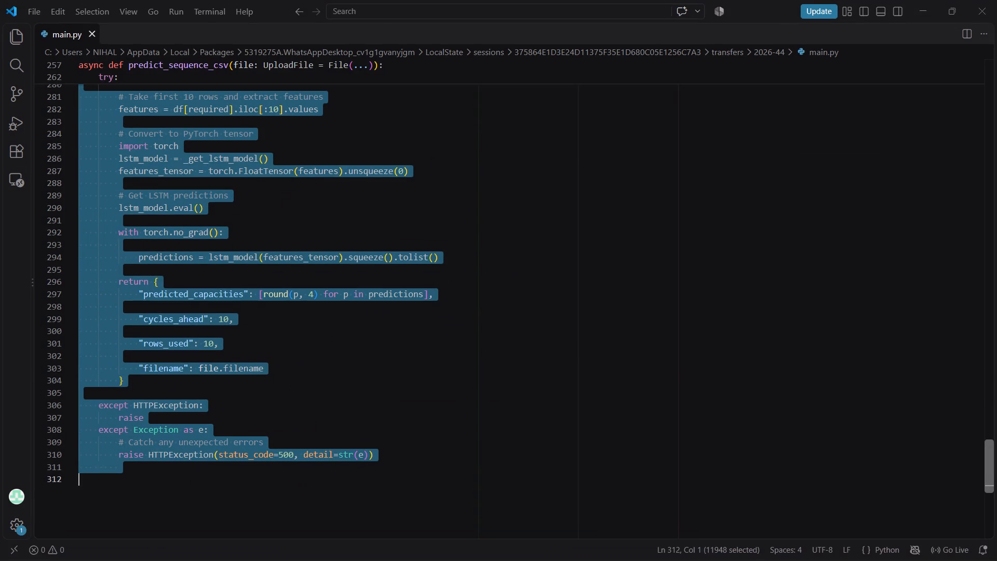
click(466, 369)
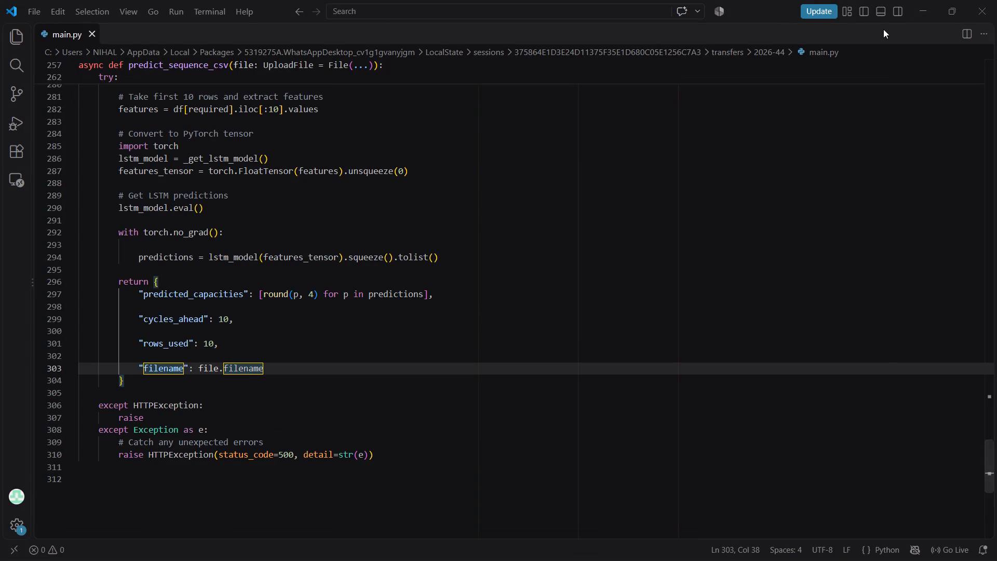
click(827, 8)
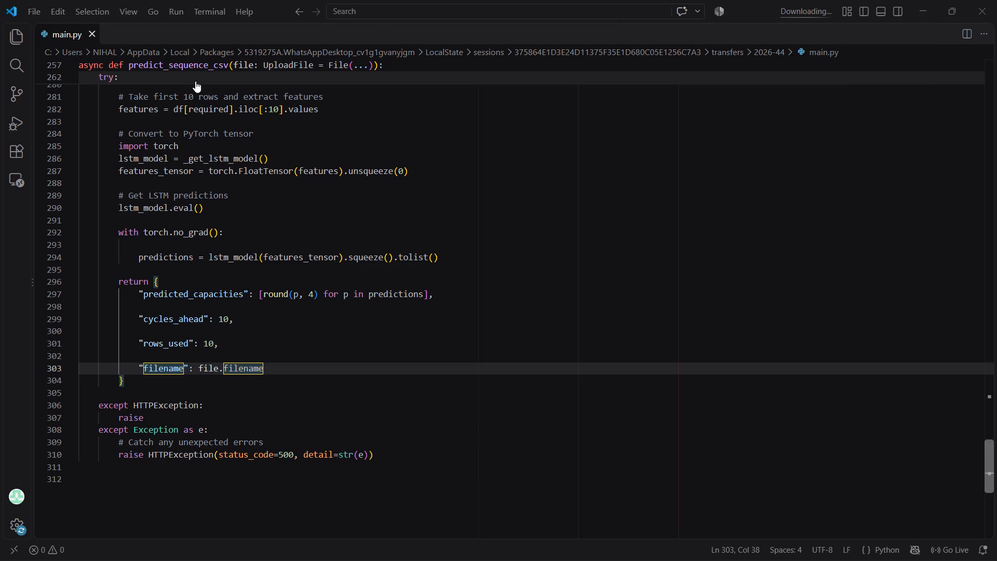
Close the main.py file in the editor.
click(91, 33)
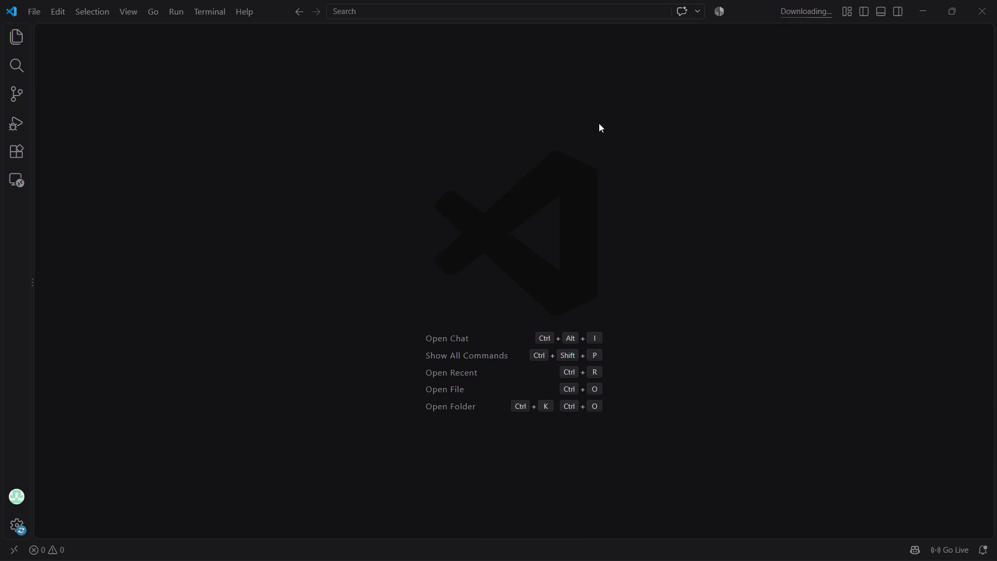
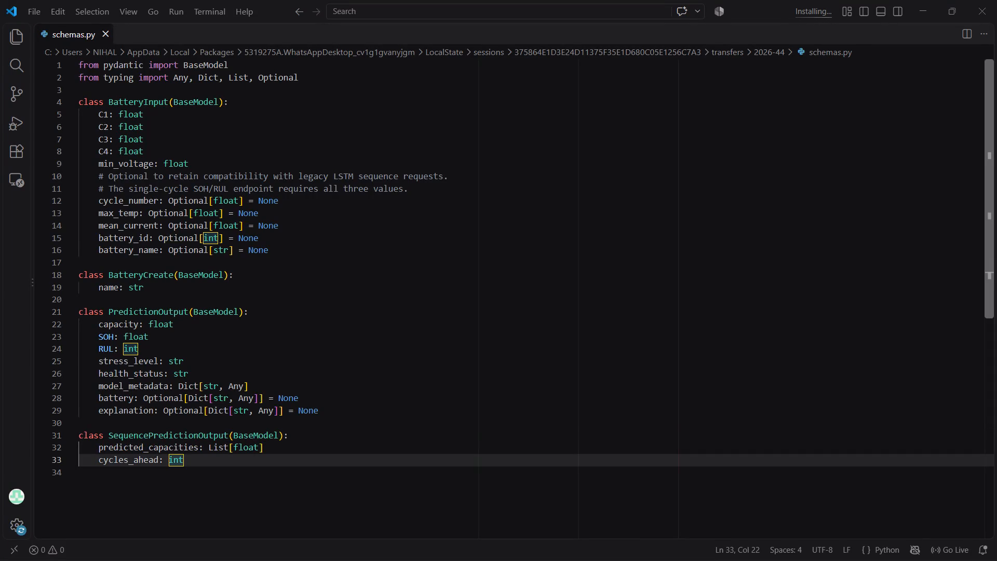
Copy the entire contents of schemas.py.
key(ctrl+a)
key(ctrl+c)
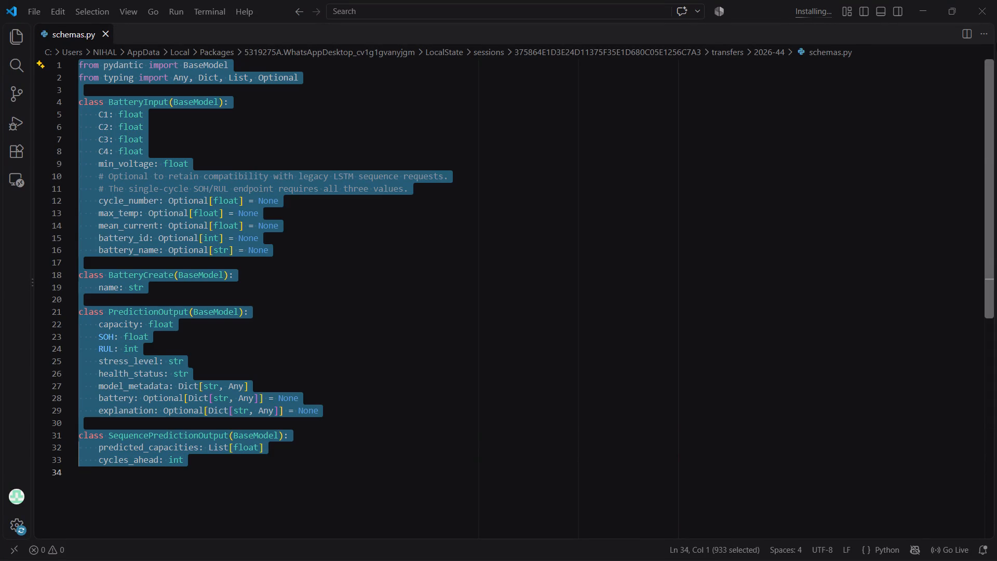
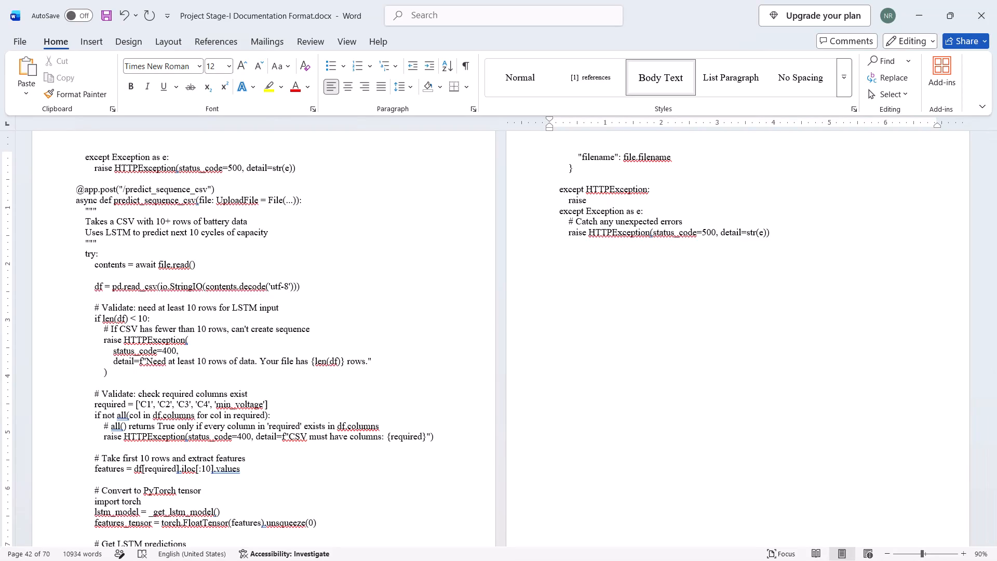
Paste the schemas.py code on a new line after the end of the main.py code.
key(Return)
key(ctrl+v)
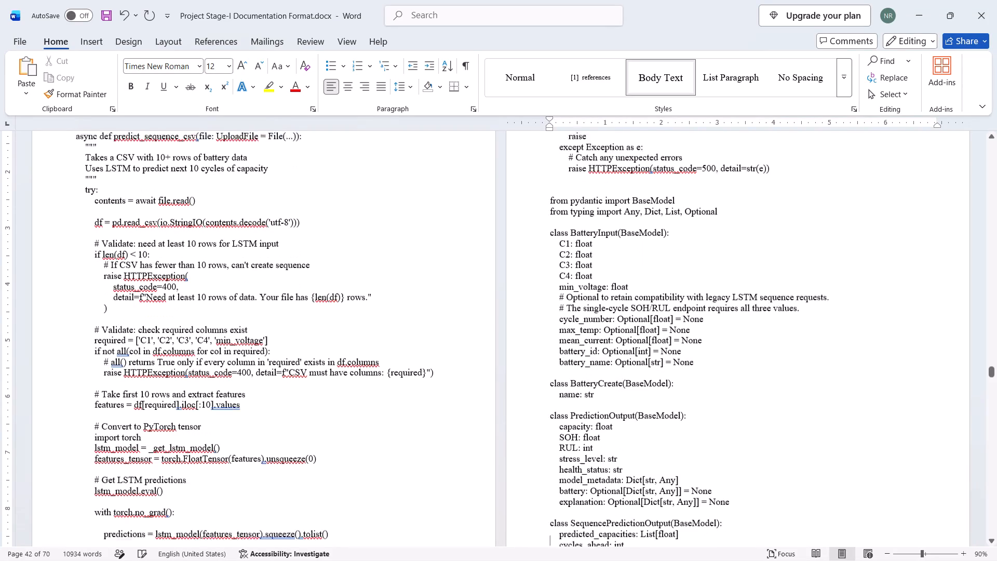
Look through the pasted battery code and the old YouTube content detection code left on the pages after it.
scroll(630, 360, down, 2)
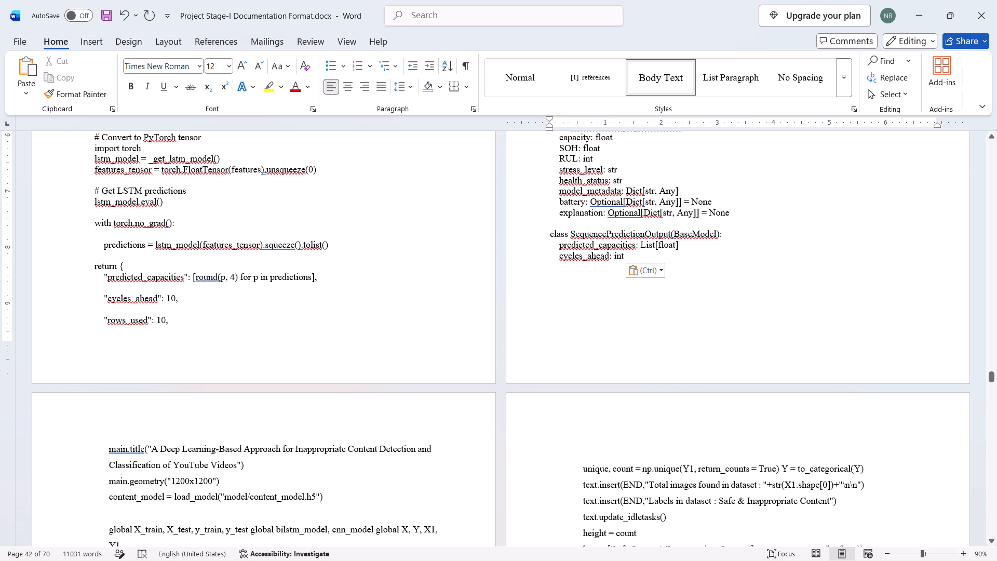
scroll(324, 373, down, 1)
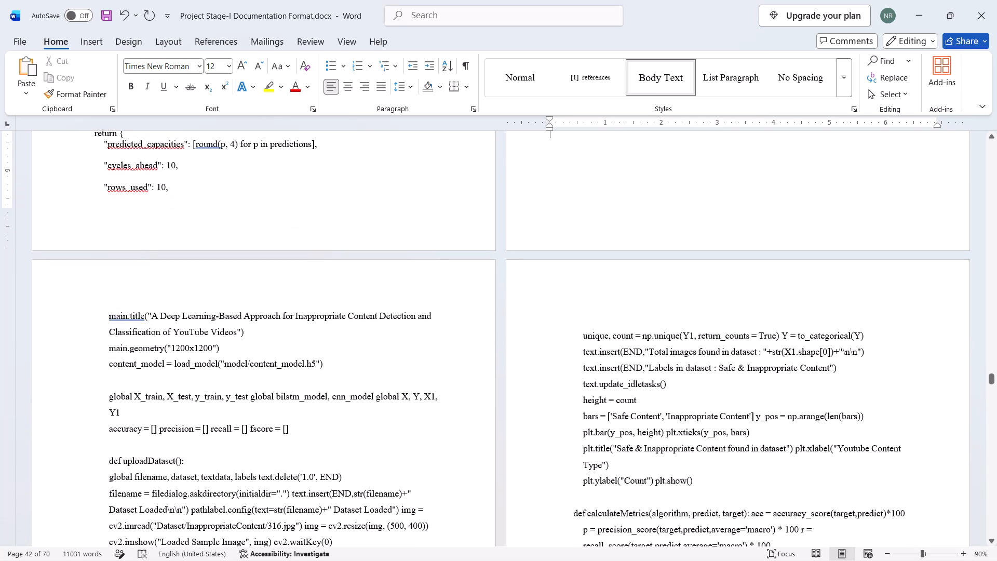
scroll(324, 373, up, 2)
scroll(476, 328, up, 2)
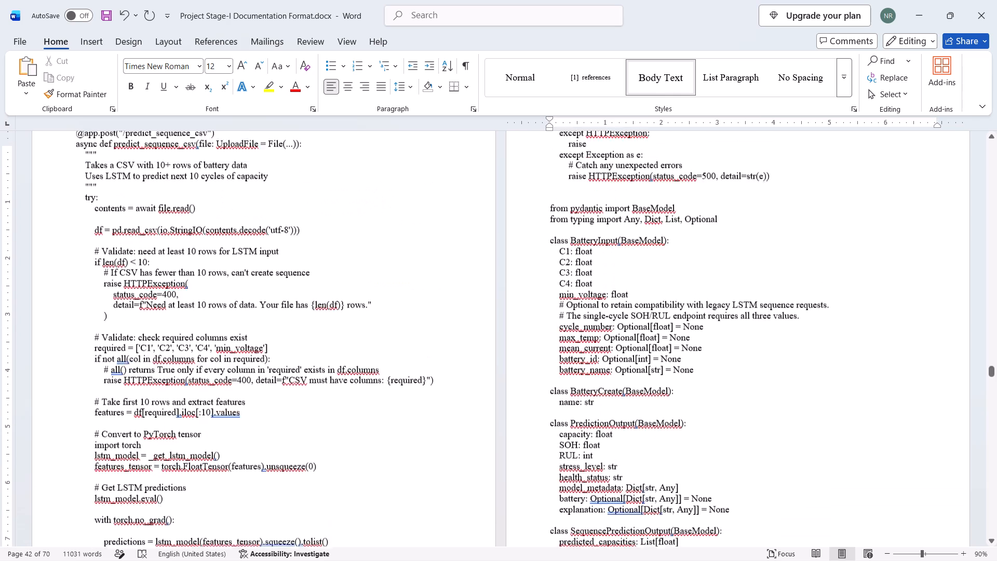
scroll(476, 328, up, 3)
scroll(541, 312, up, 2)
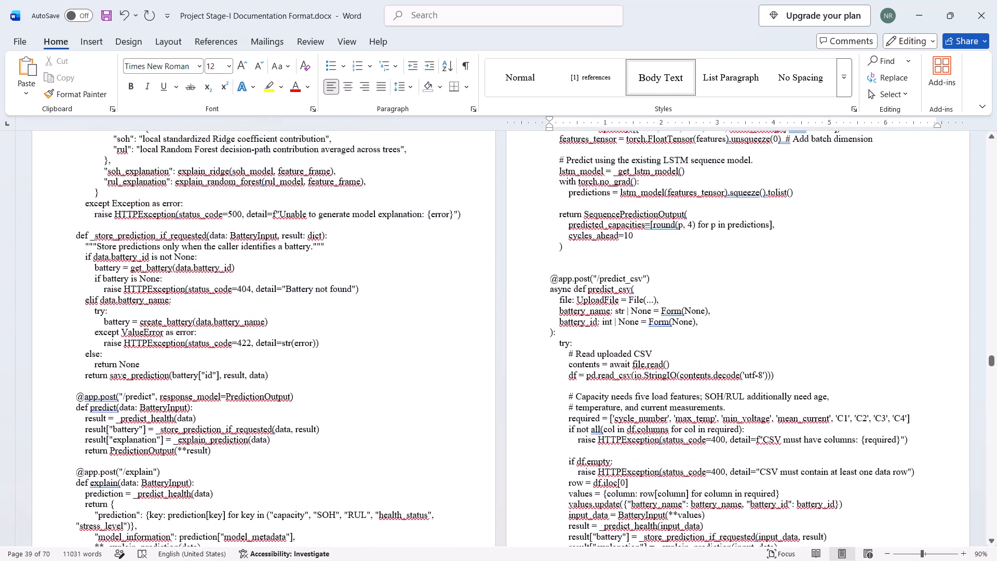
scroll(504, 303, up, 4)
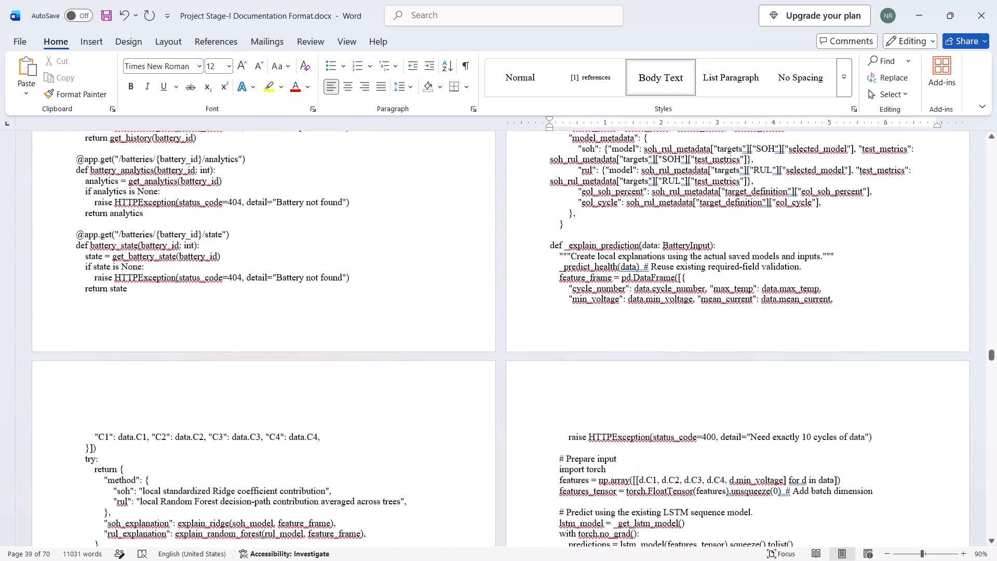
scroll(558, 302, up, 7)
scroll(579, 308, down, 2)
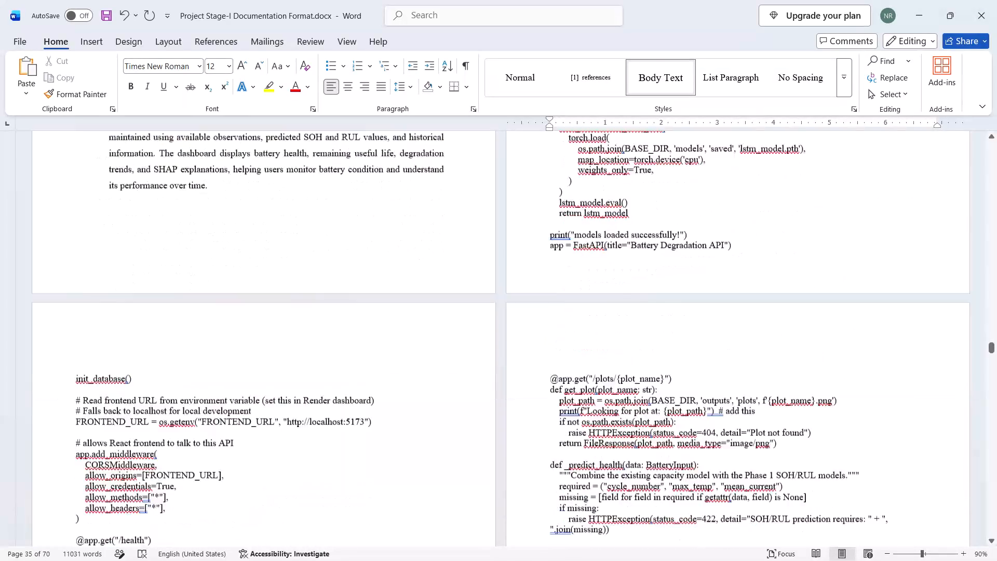
scroll(579, 308, down, 10)
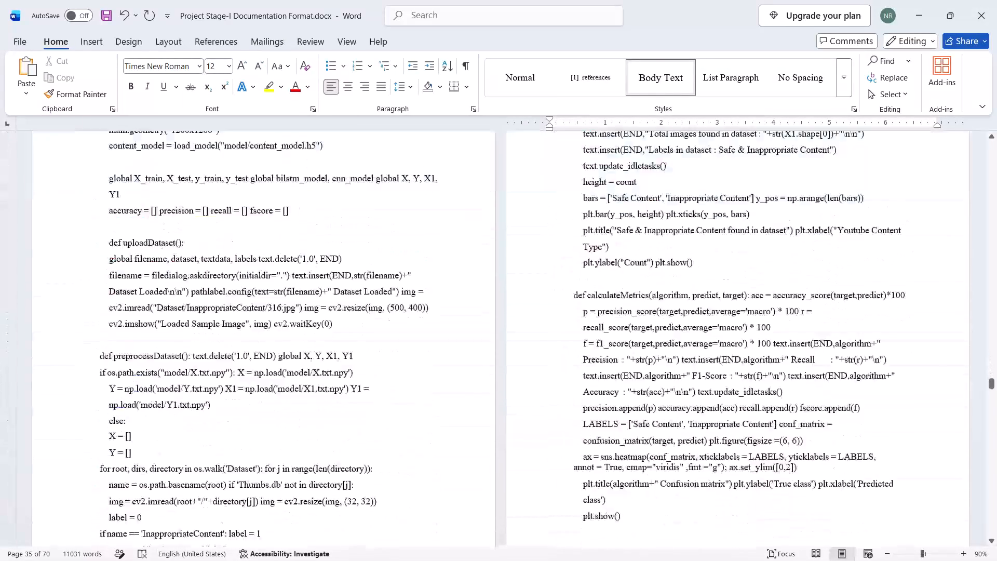
scroll(579, 308, down, 1)
scroll(579, 308, up, 3)
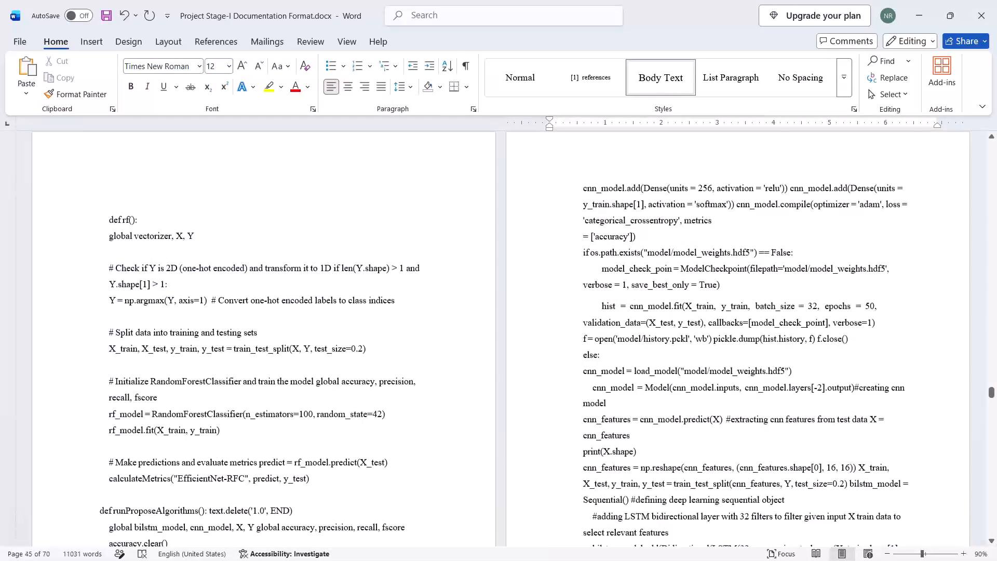
scroll(141, 274, up, 7)
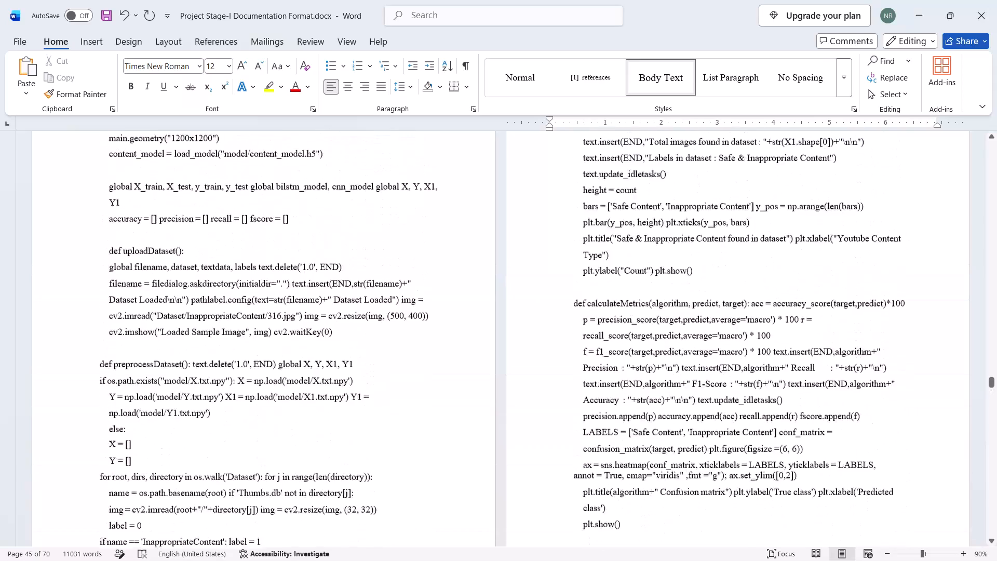
scroll(141, 274, up, 2)
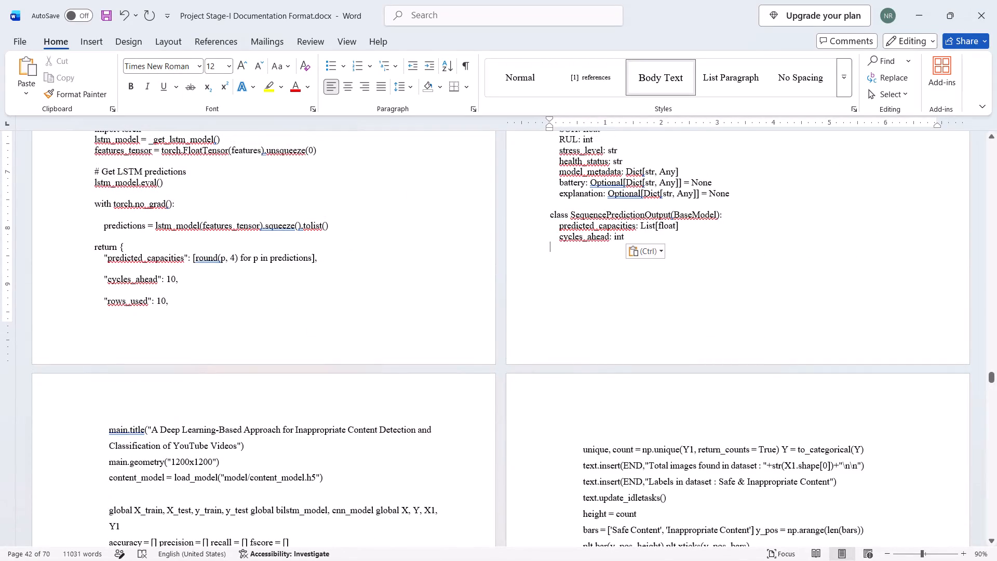
Delete the remaining old YouTube content detection code, from the main.title line through the final main.mainloop() line.
click(102, 428)
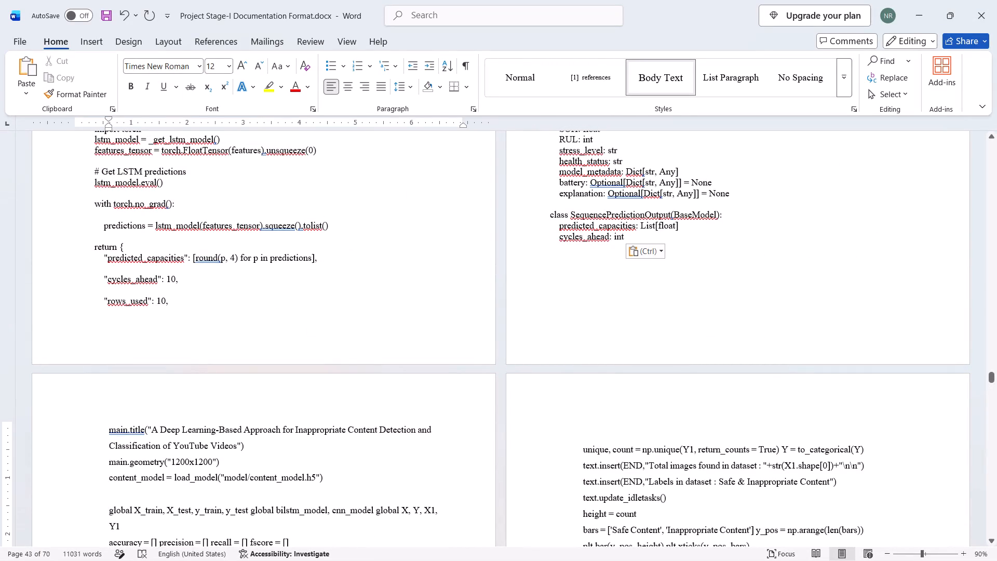
drag(107, 432, 399, 535)
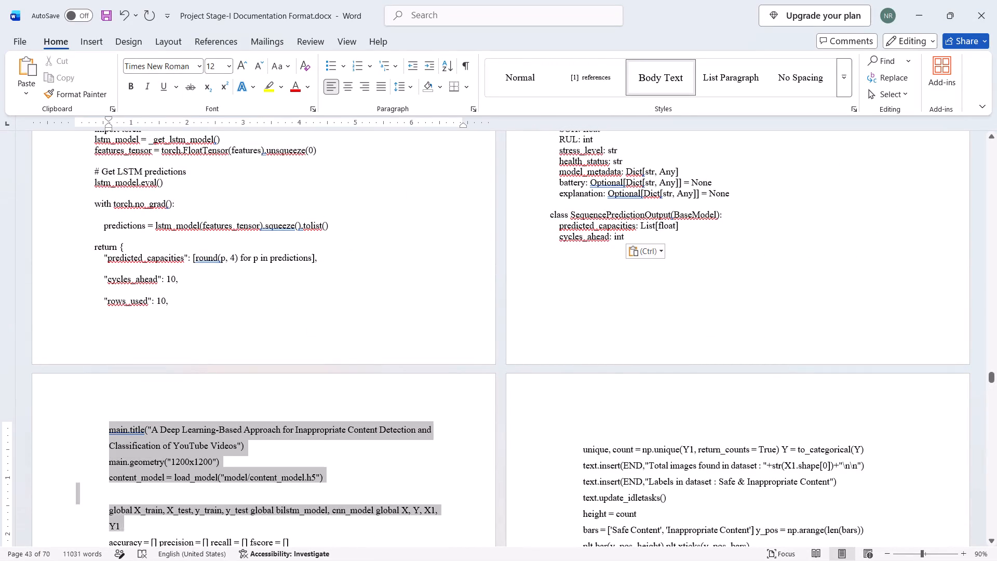
drag(399, 535, 516, 560)
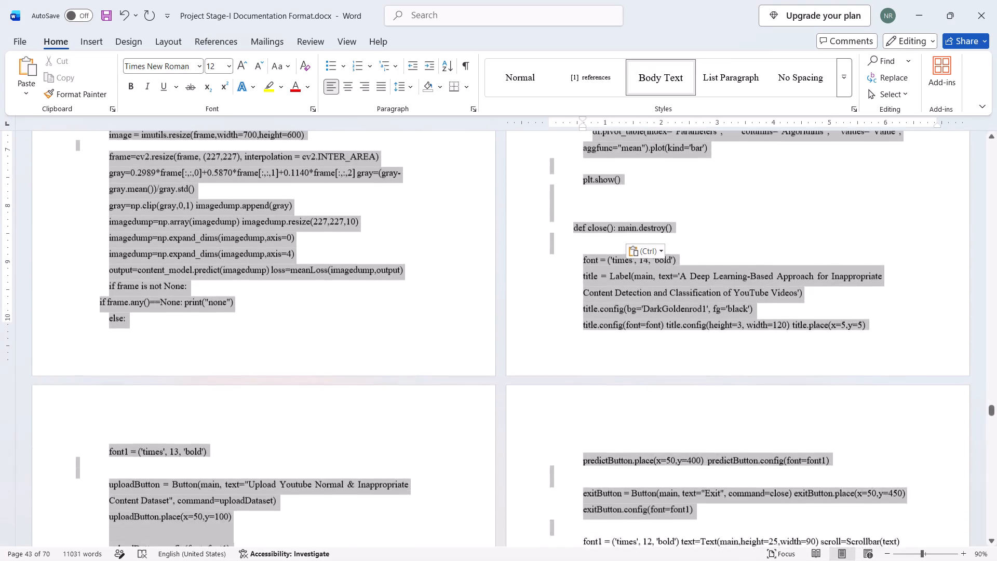
drag(516, 560, 517, 551)
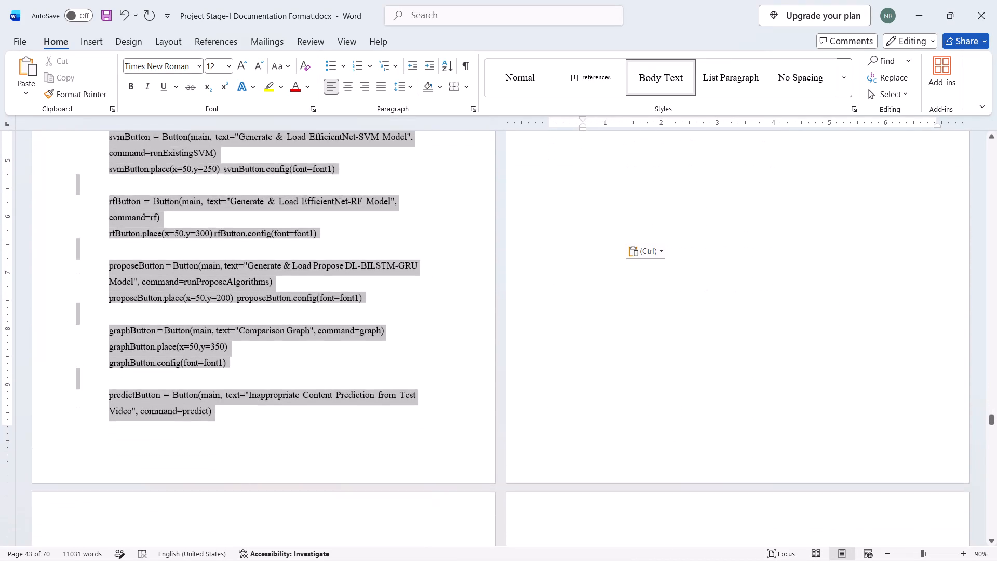
drag(517, 551, 727, 302)
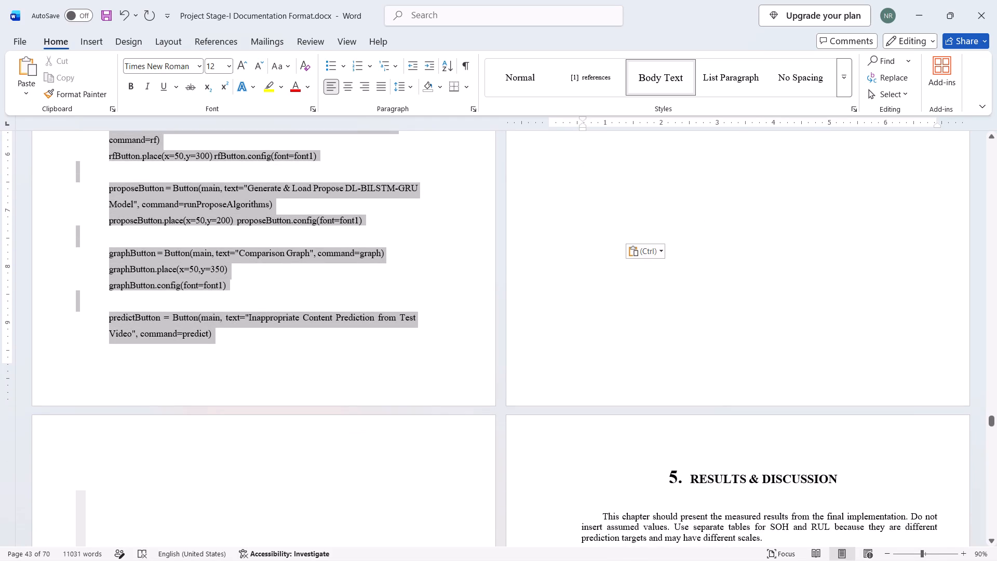
drag(727, 302, 753, 124)
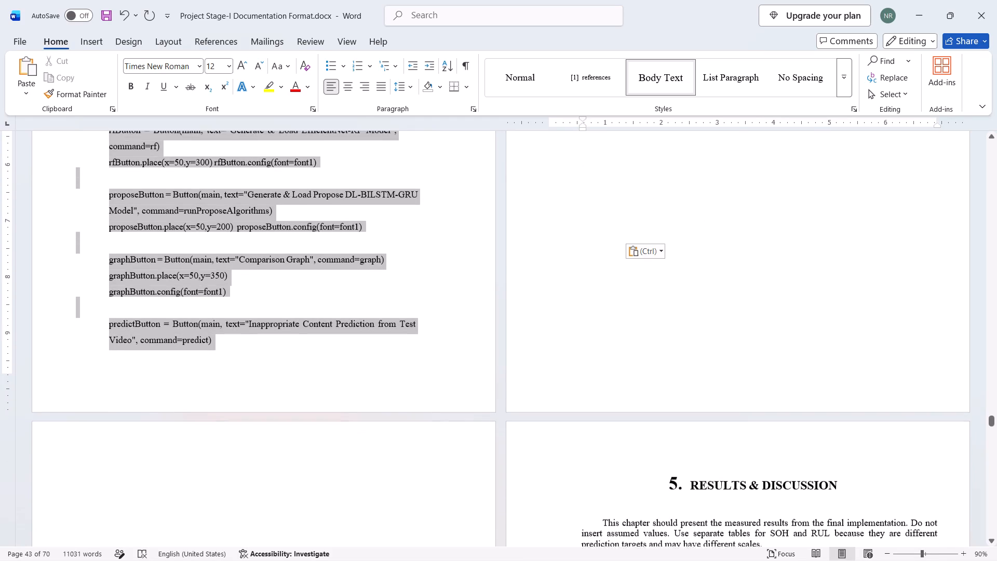
drag(753, 124, 736, 491)
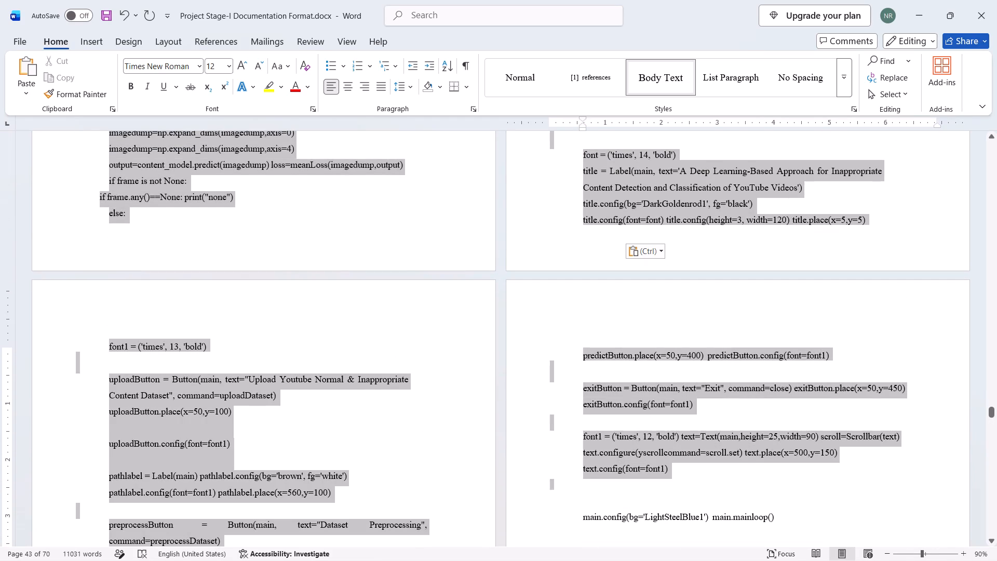
drag(736, 491, 822, 489)
key(BackSpace)
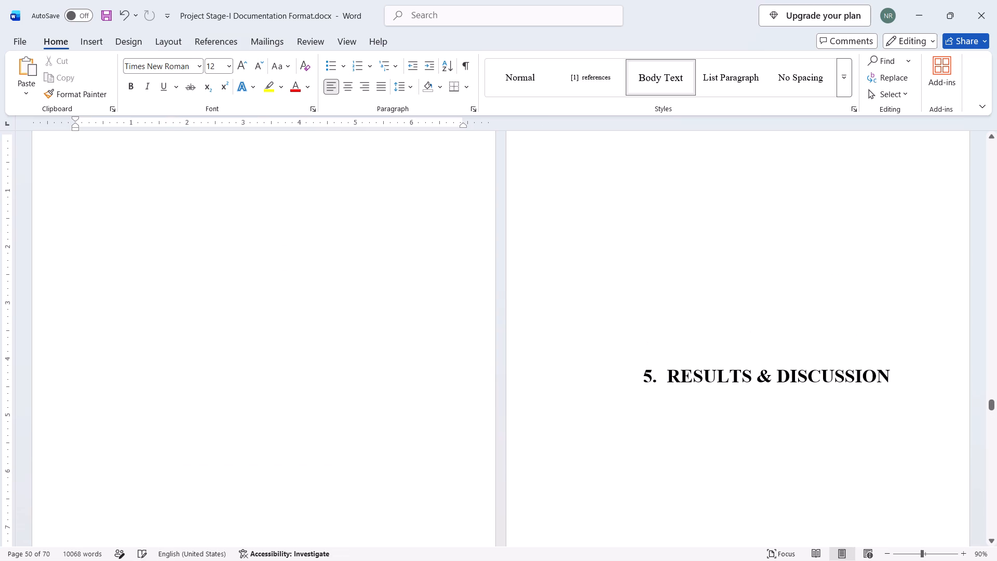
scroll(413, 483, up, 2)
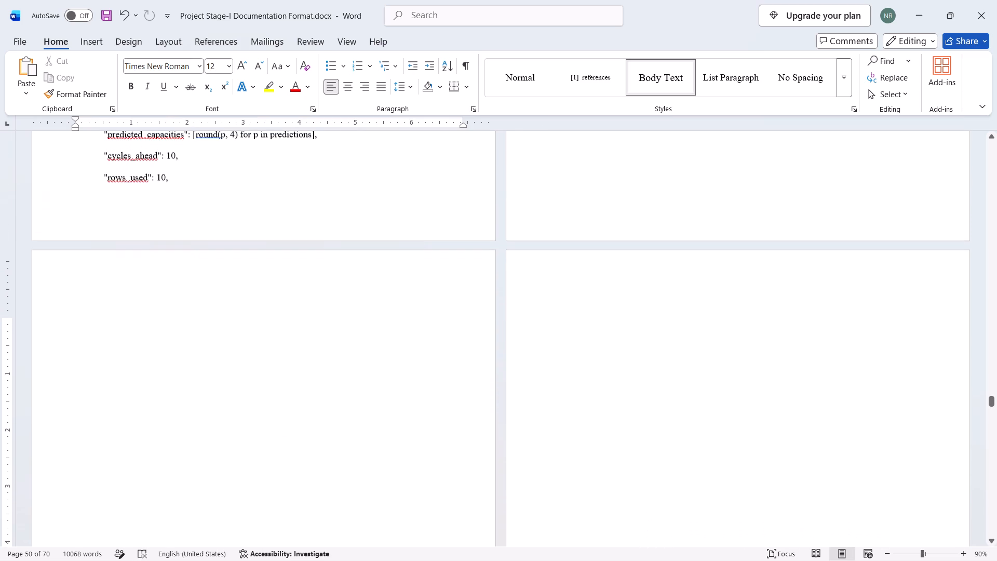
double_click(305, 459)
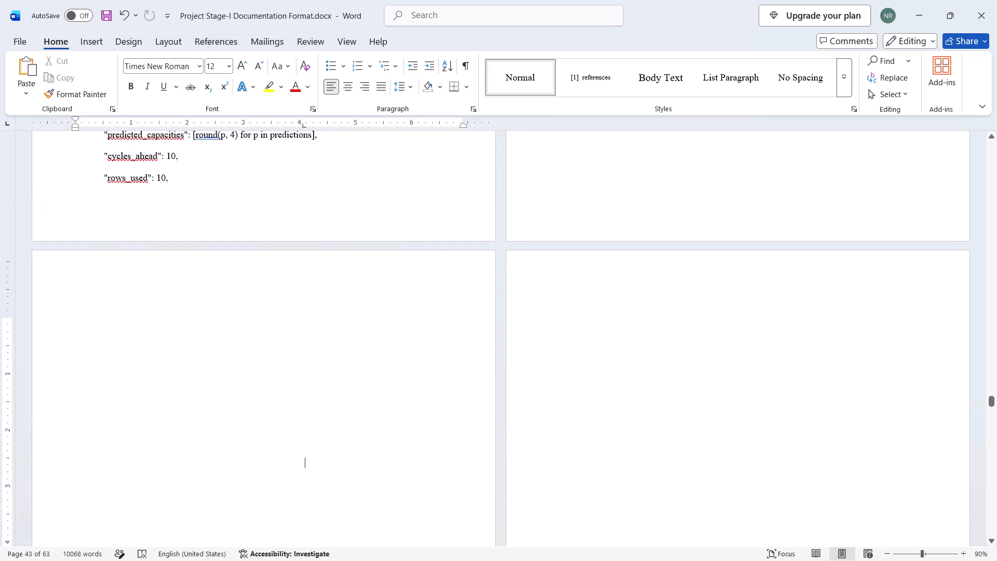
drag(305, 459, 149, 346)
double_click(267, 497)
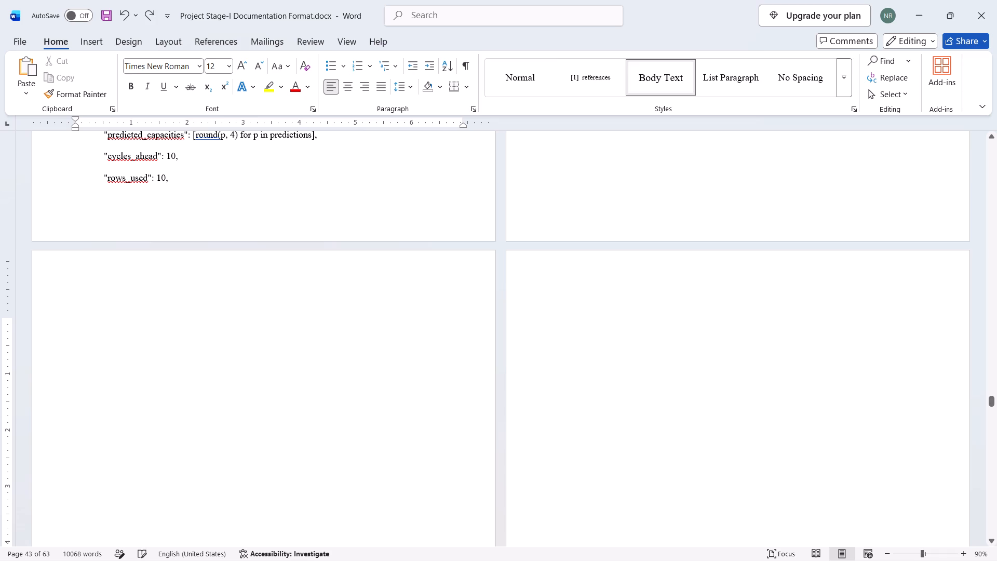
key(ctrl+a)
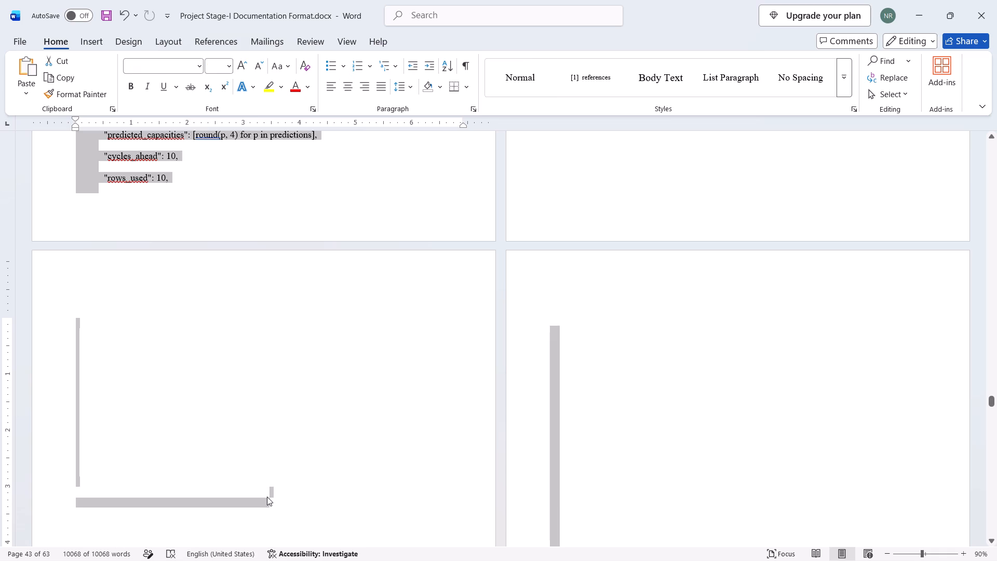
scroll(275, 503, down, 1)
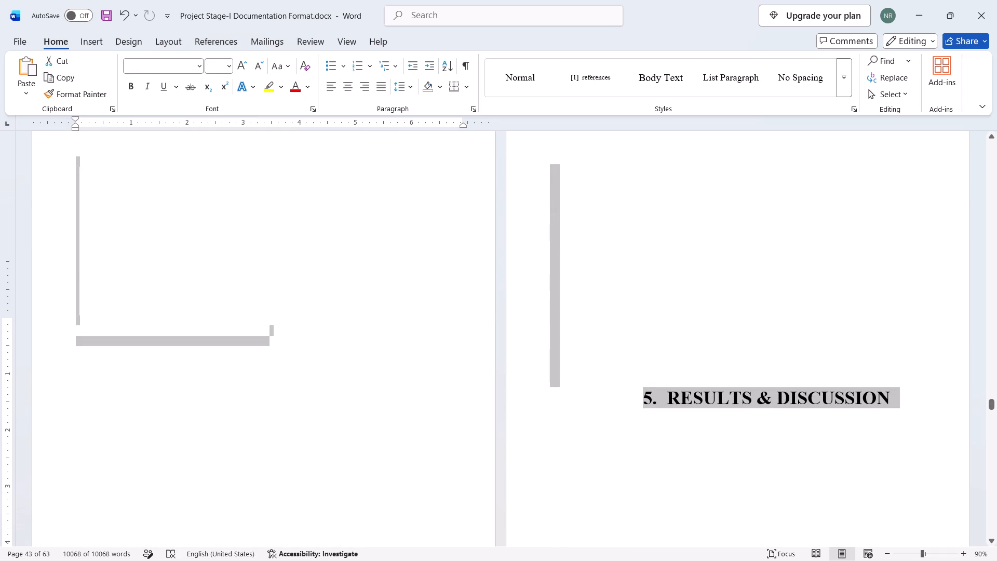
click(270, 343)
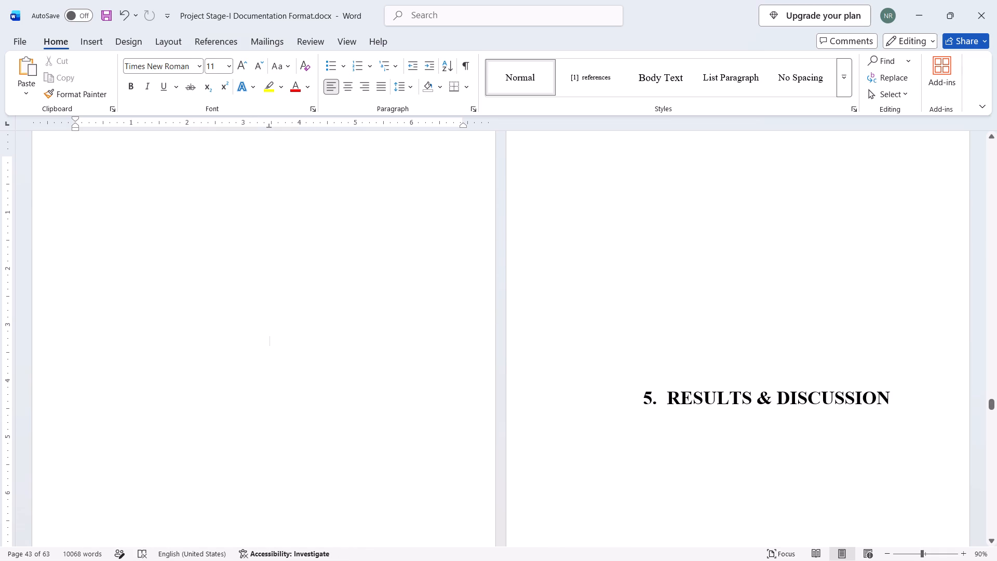
Delete the blank lines and empty page between the end of the schemas code and the "5. RESULTS & DISCUSSION" title page.
drag(270, 343, 109, 249)
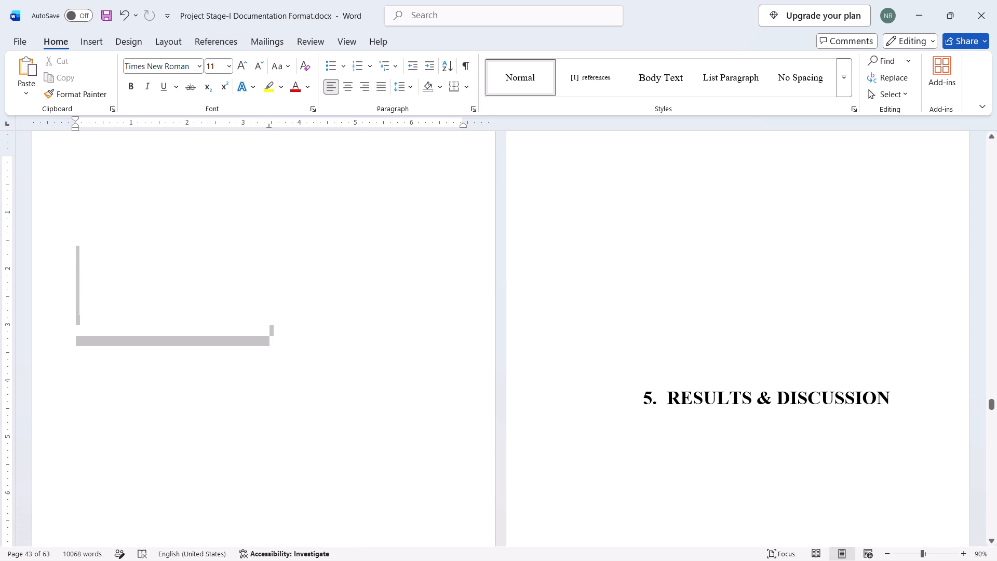
drag(109, 249, 109, 248)
key(BackSpace)
key(BackSpace)
key(BackSpace)
key(BackSpace)
key(BackSpace)
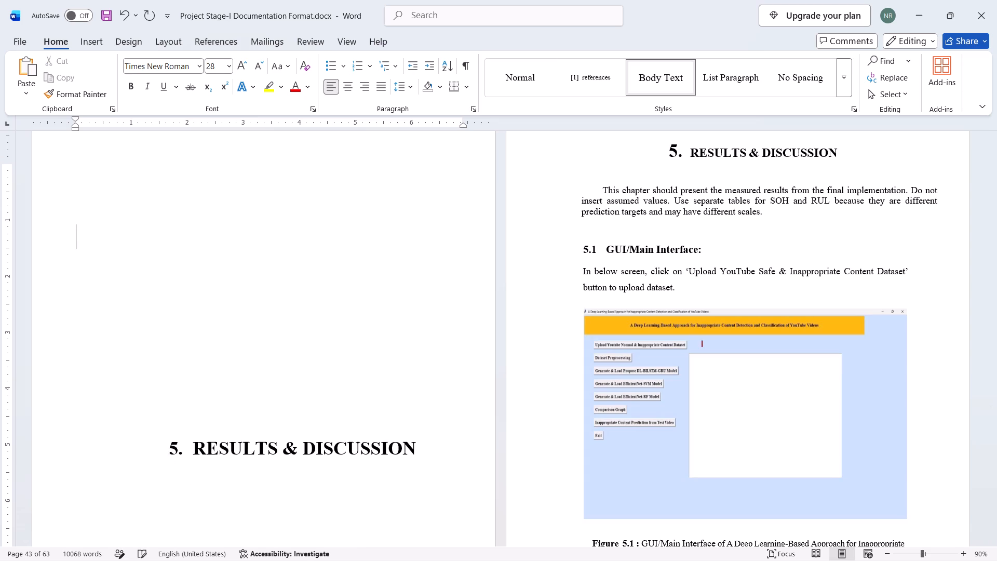
key(BackSpace)
key(BackSpace)
key(BackSpace)
key(BackSpace)
key(BackSpace)
key(BackSpace)
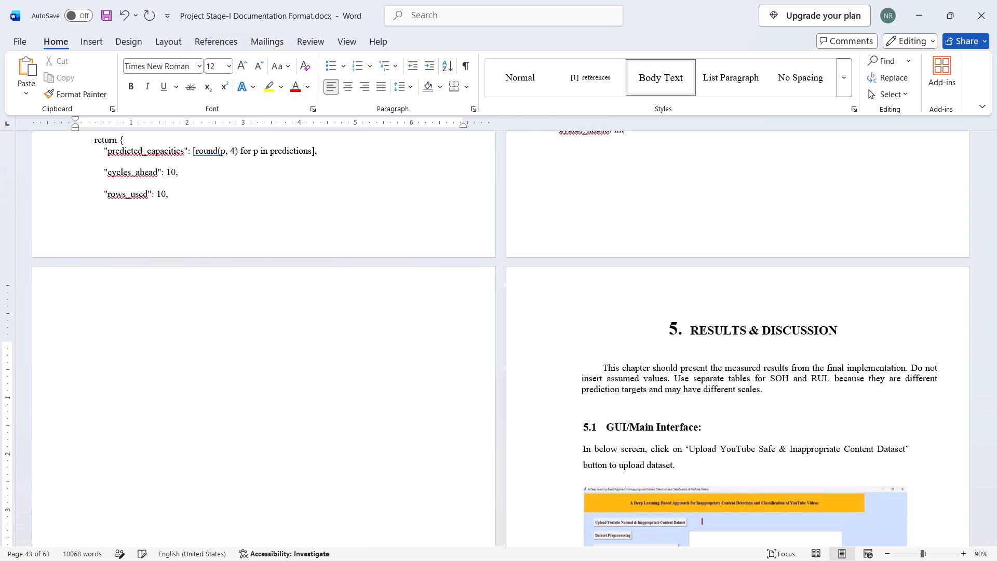
scroll(217, 313, up, 2)
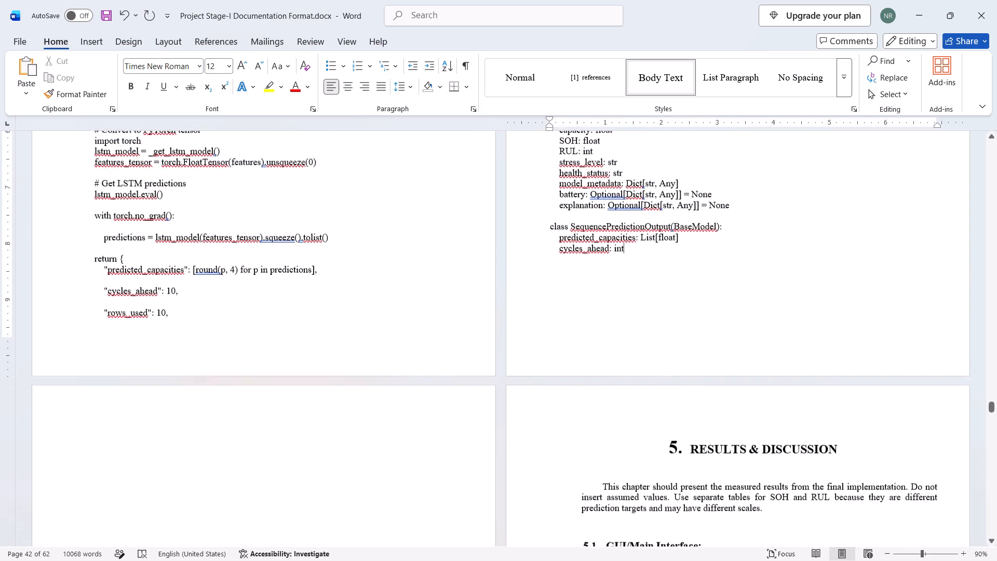
key(ctrl+z)
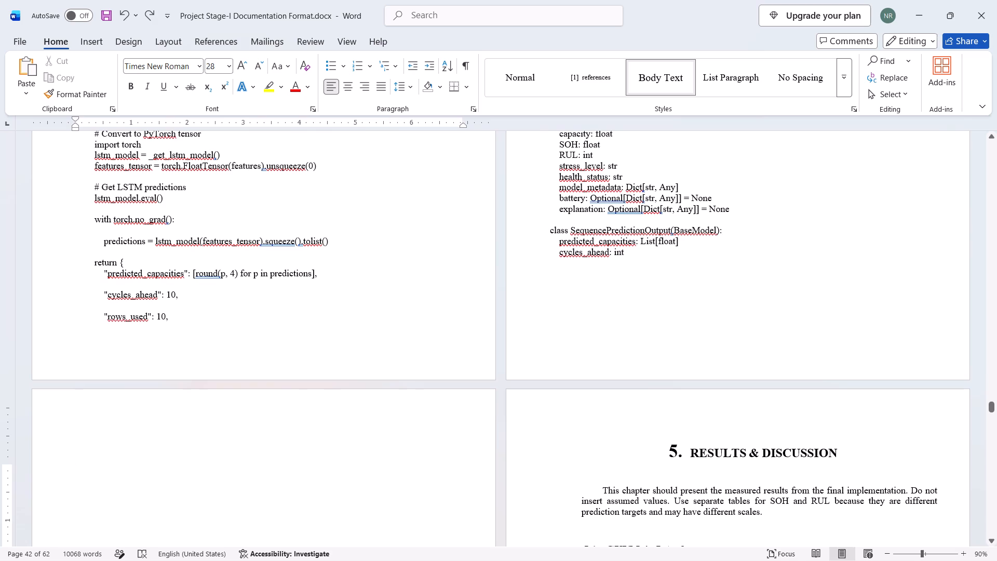
key(BackSpace)
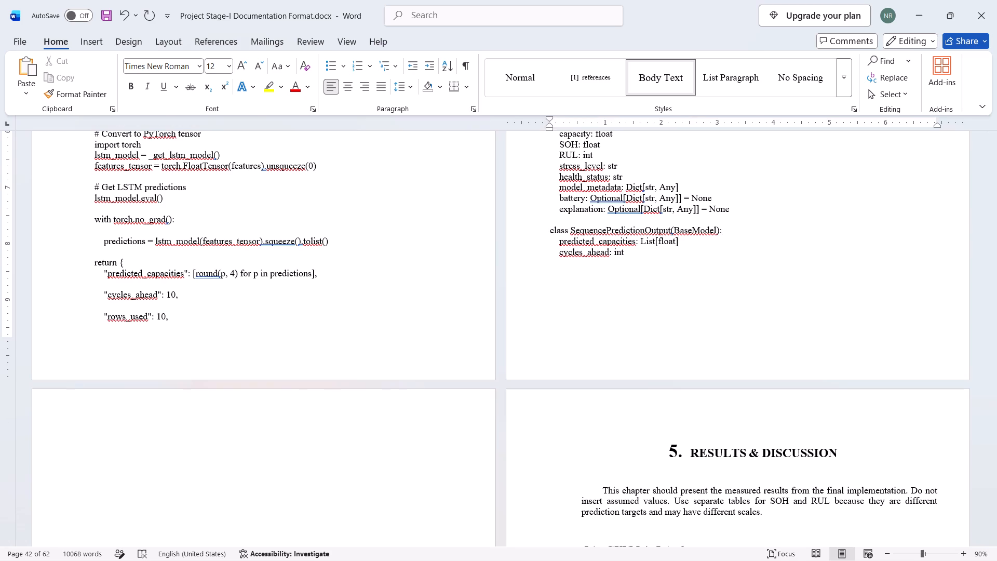
Check the inserted code from its end back to its opening imports and the module descriptions before it.
scroll(580, 356, up, 3)
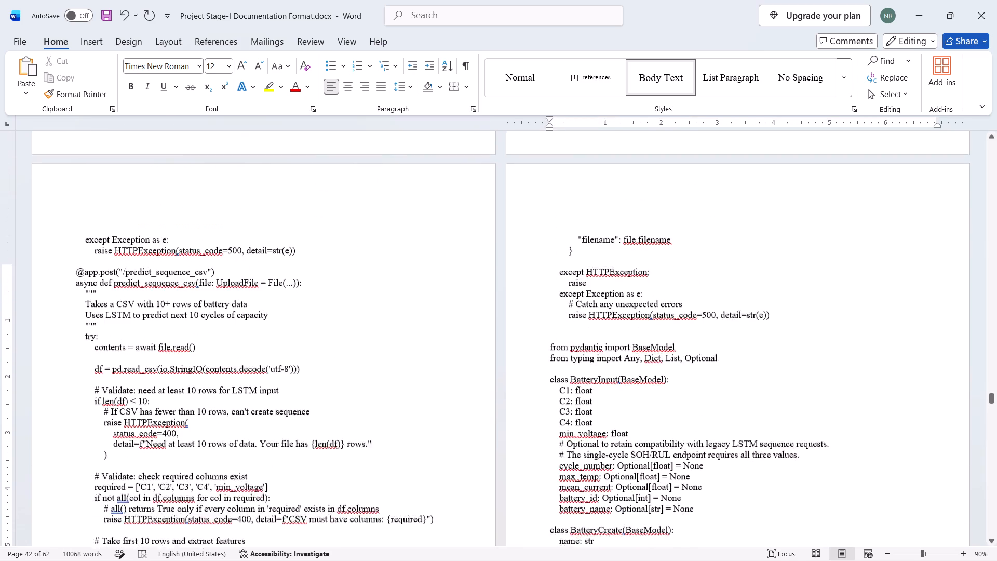
click(690, 244)
scroll(690, 244, up, 2)
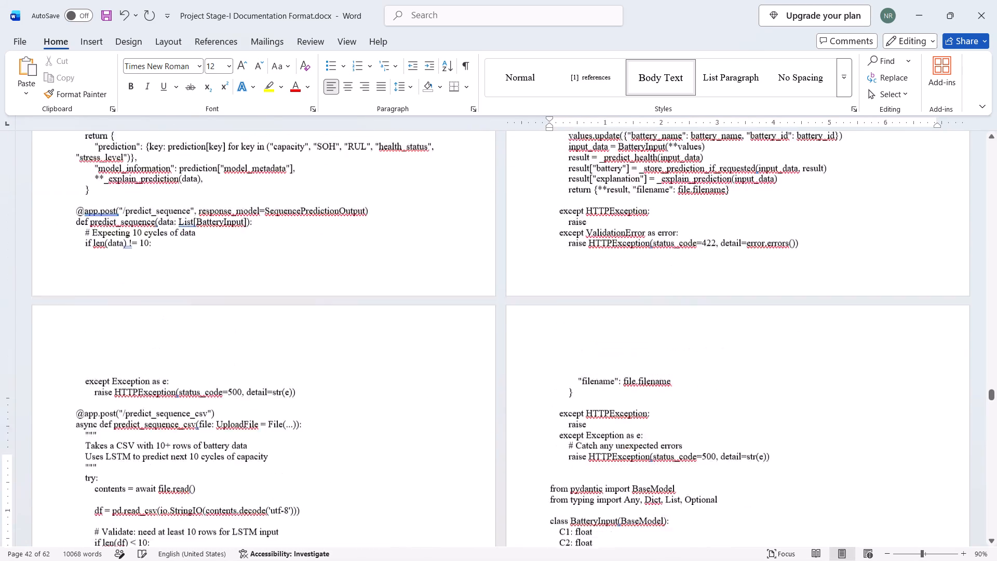
scroll(690, 244, up, 5)
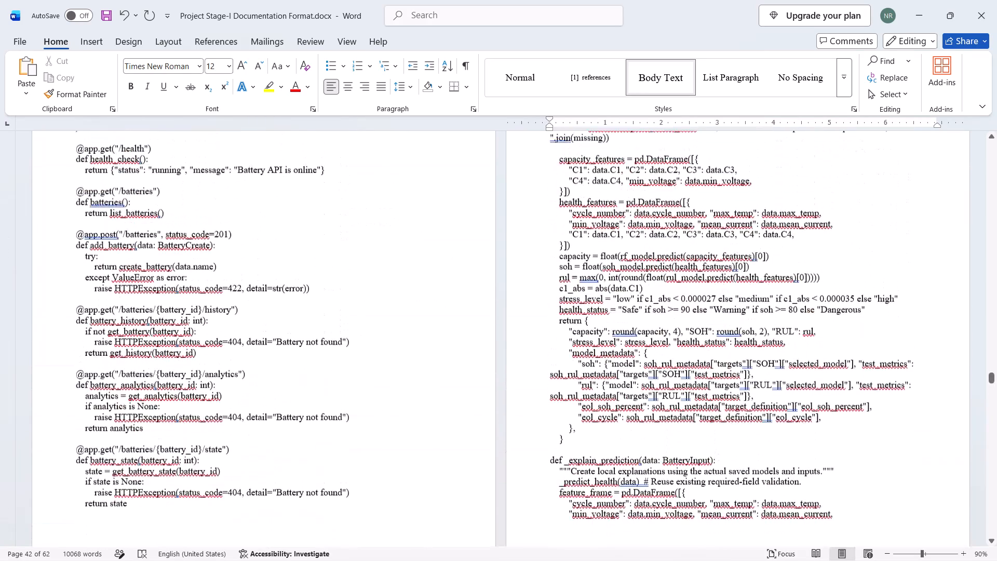
scroll(690, 244, up, 2)
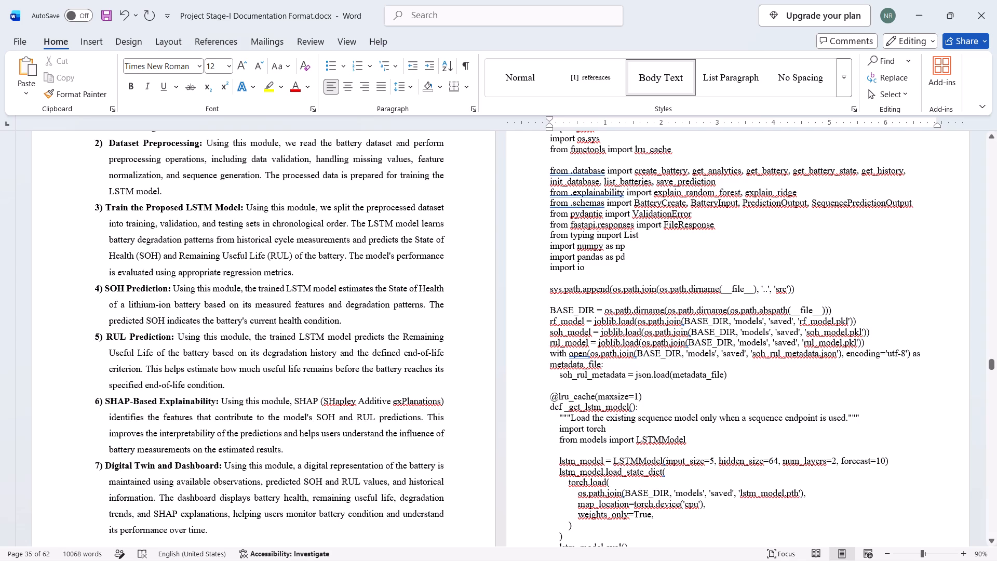
Look over the inserted battery code again, from its opening imports to its end, and the Results & Discussion figures after it.
drag(605, 370, 551, 293)
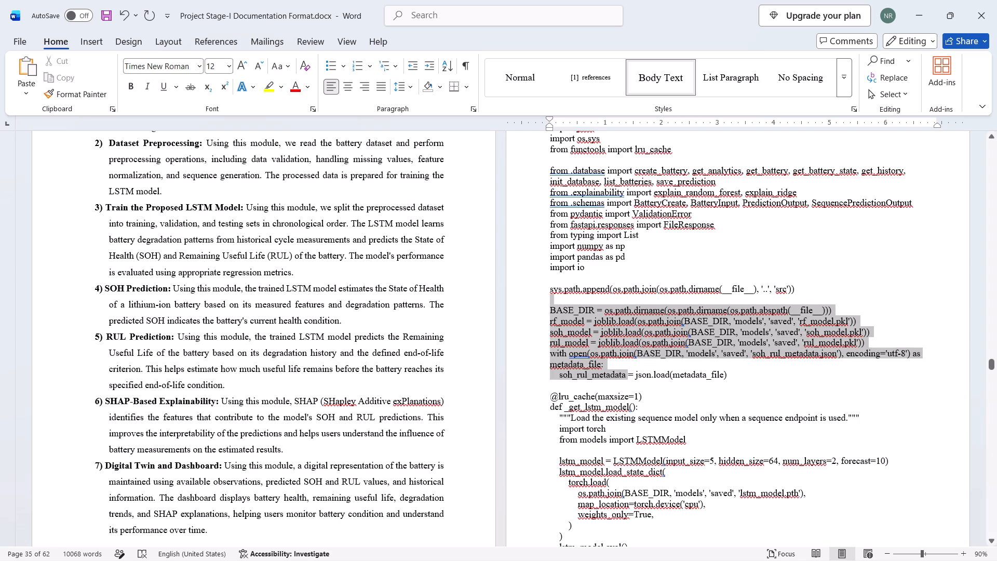
drag(551, 293, 551, 292)
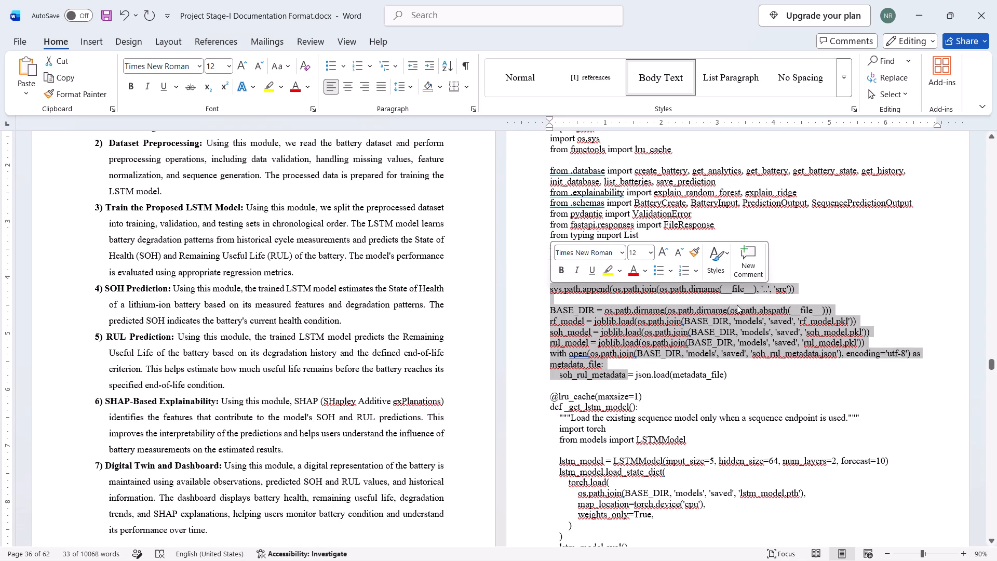
click(707, 385)
scroll(707, 385, down, 6)
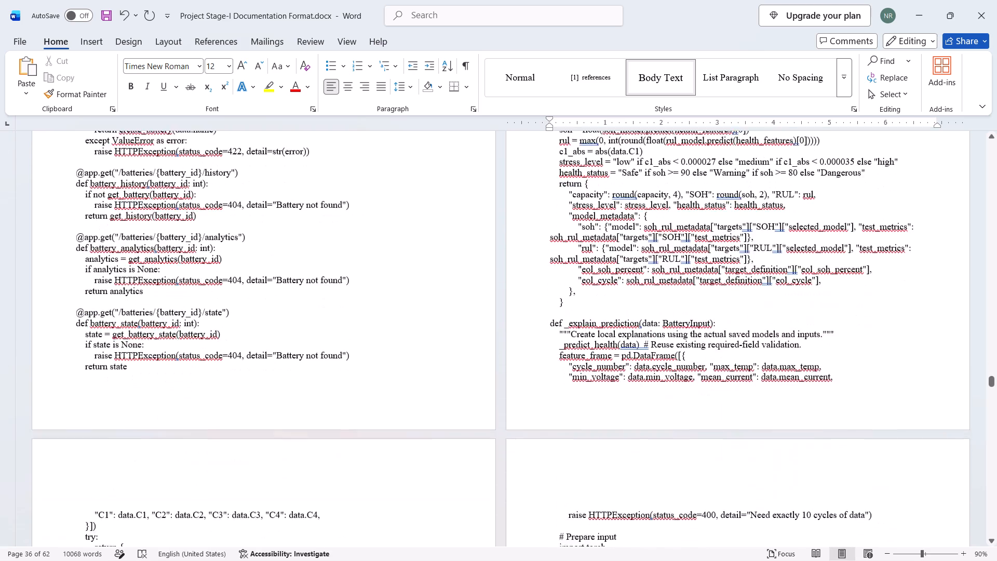
scroll(707, 385, down, 8)
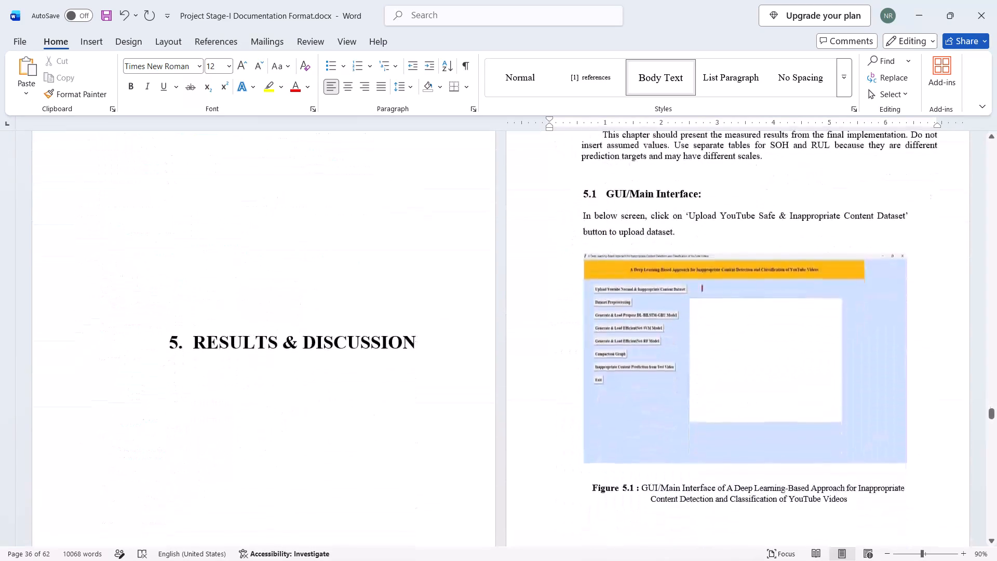
scroll(707, 385, down, 5)
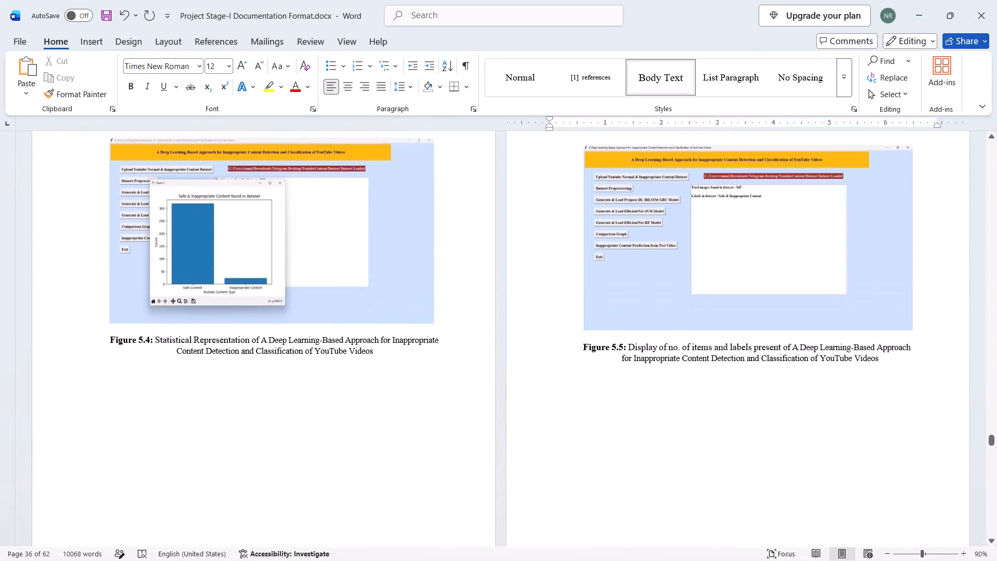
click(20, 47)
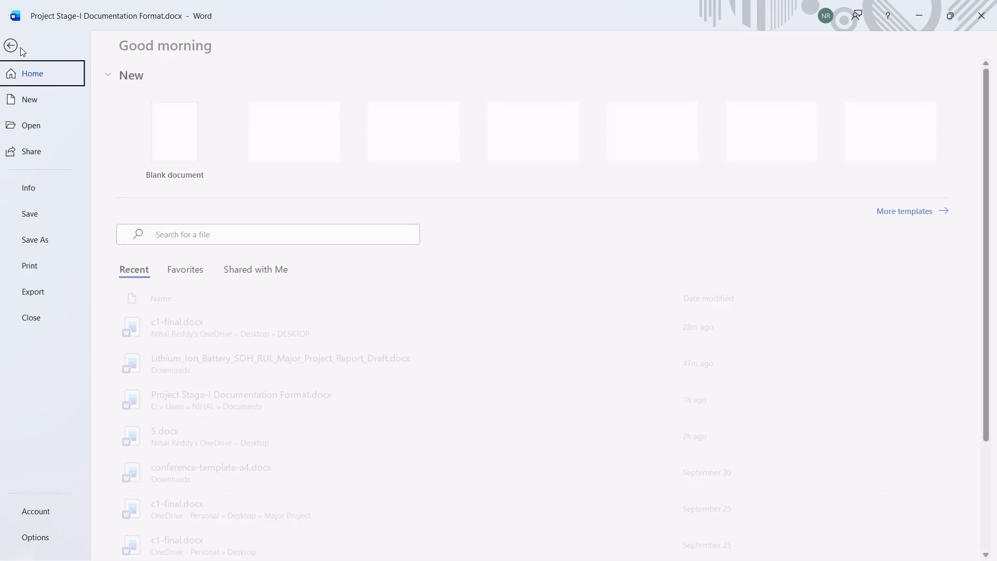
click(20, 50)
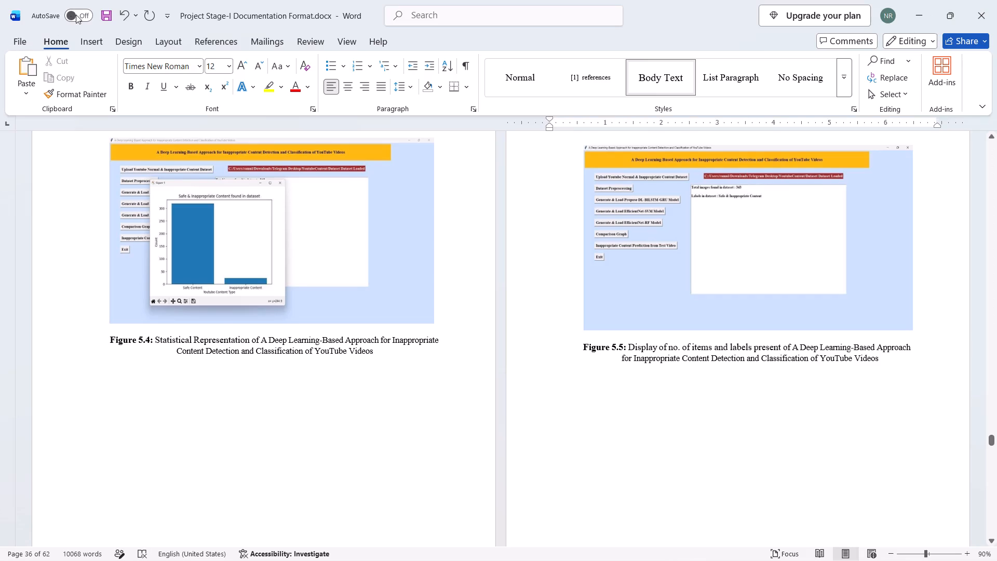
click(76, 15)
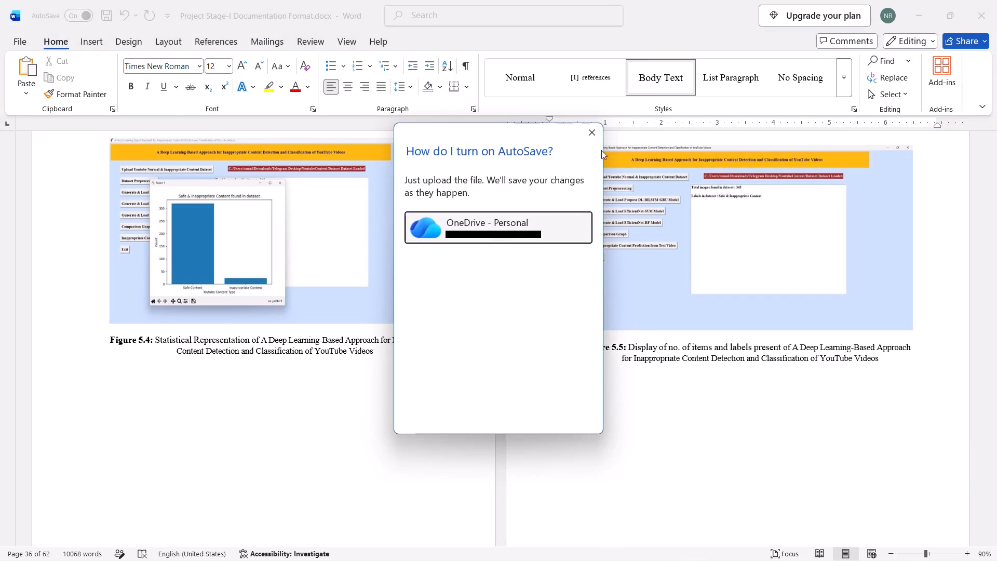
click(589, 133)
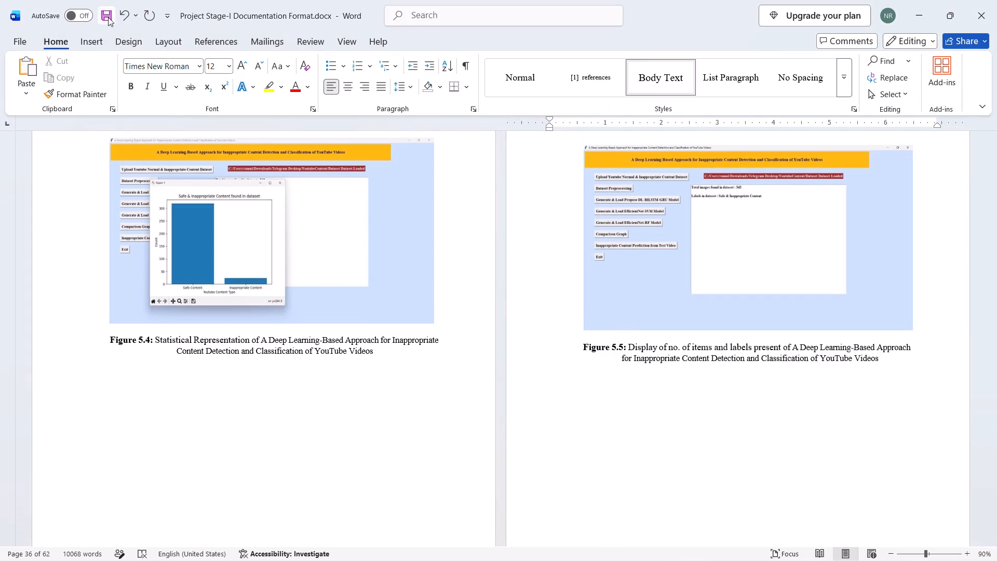
Save the document.
click(108, 17)
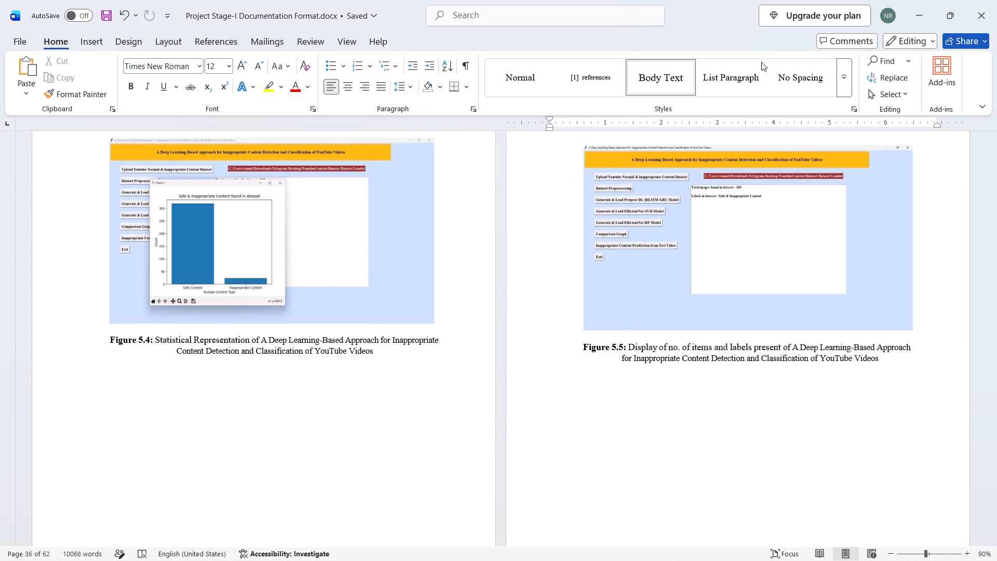
Review the remaining Results & Discussion figures and the front matter's Table of Contents and List of Figures for old project wording.
scroll(859, 253, down, 3)
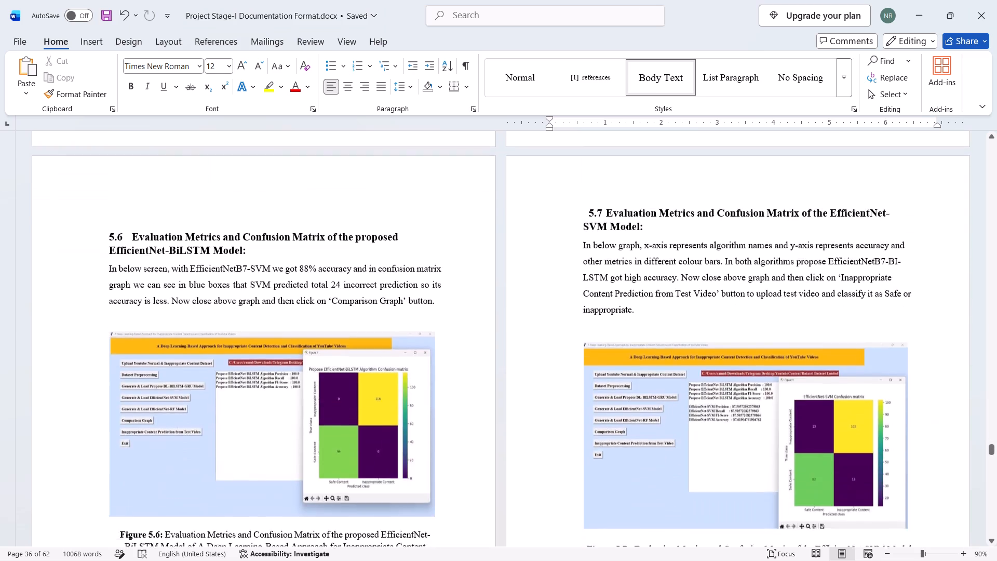
scroll(859, 253, down, 1)
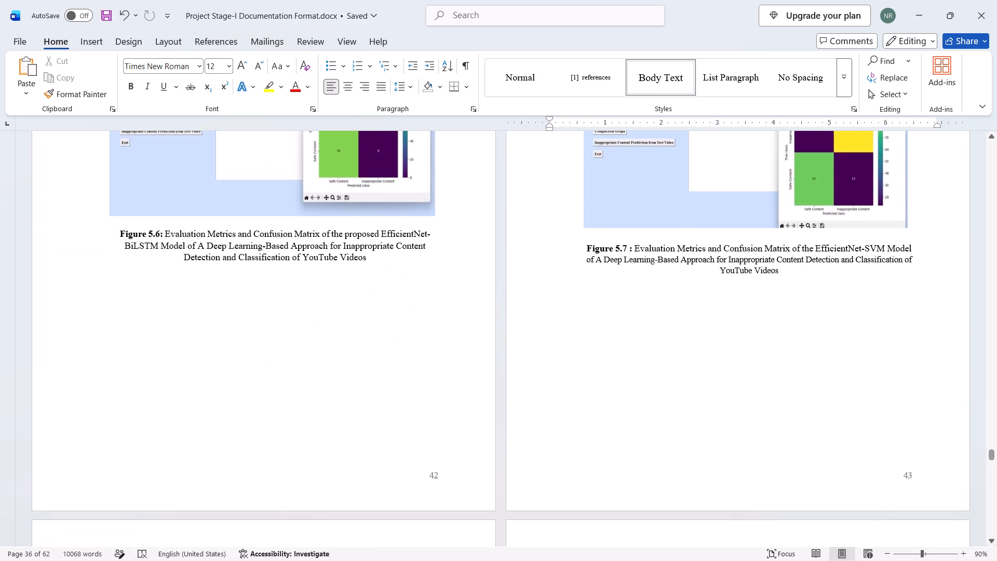
scroll(613, 311, up, 19)
scroll(613, 311, up, 10)
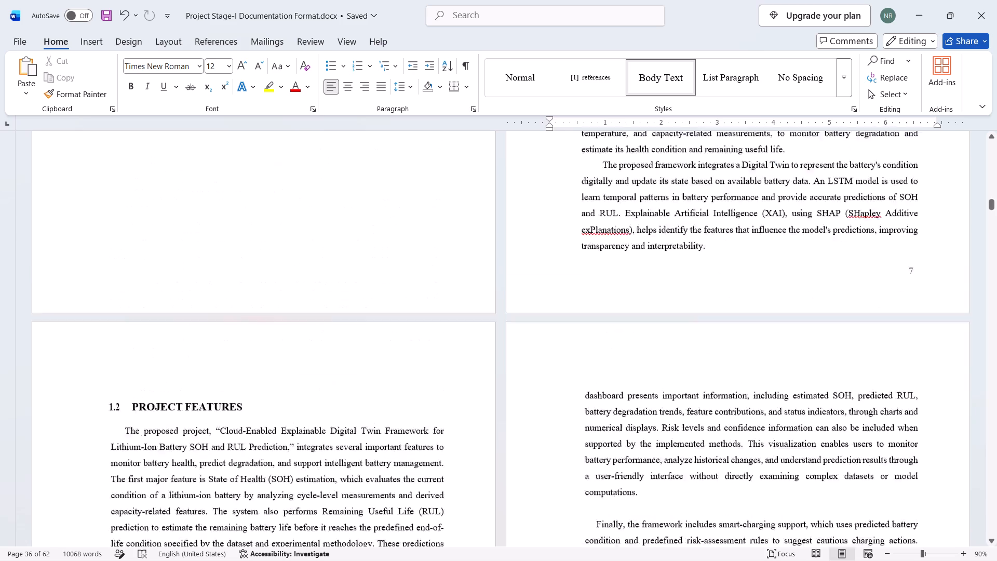
scroll(613, 311, up, 4)
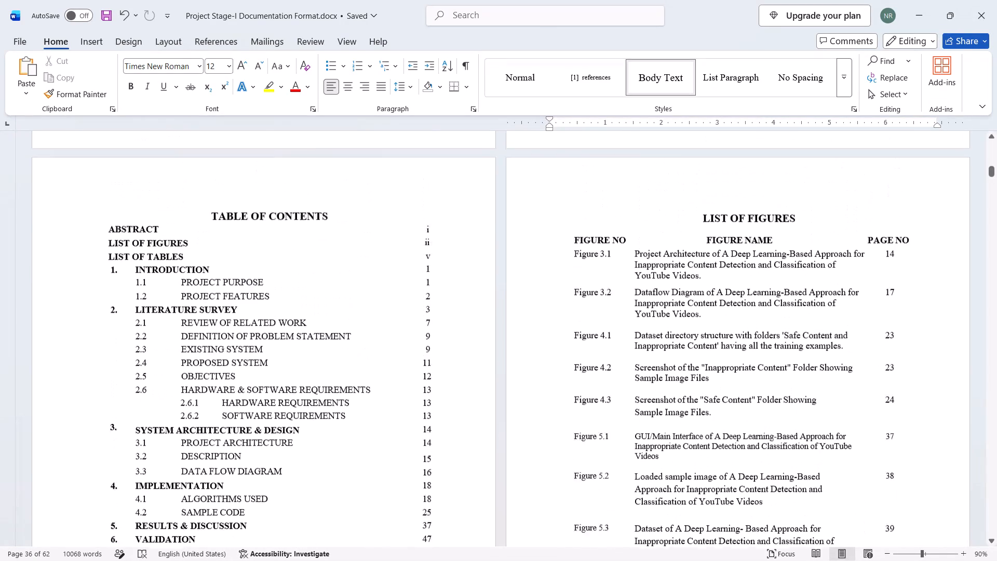
scroll(613, 311, up, 1)
scroll(427, 346, up, 1)
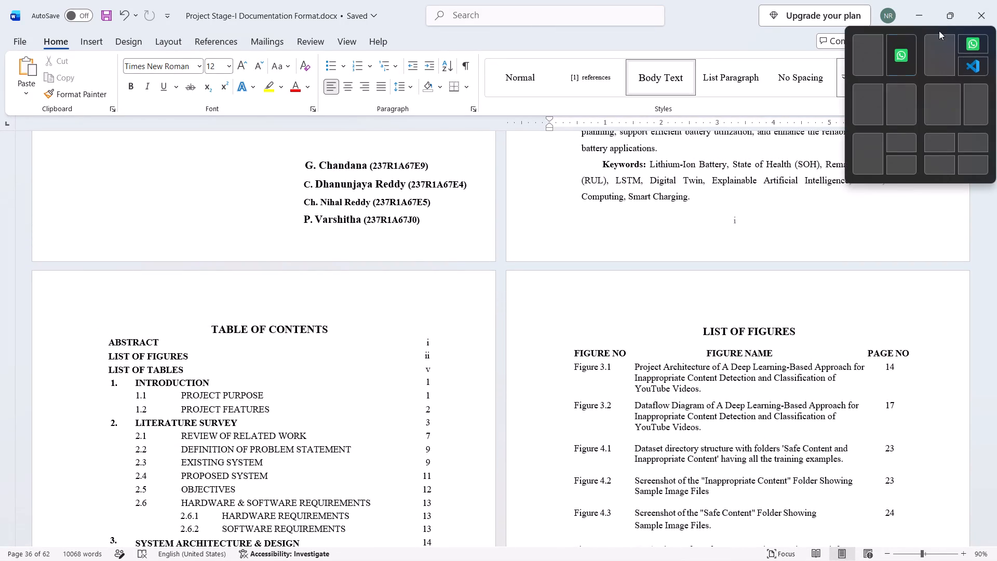
scroll(789, 169, down, 1)
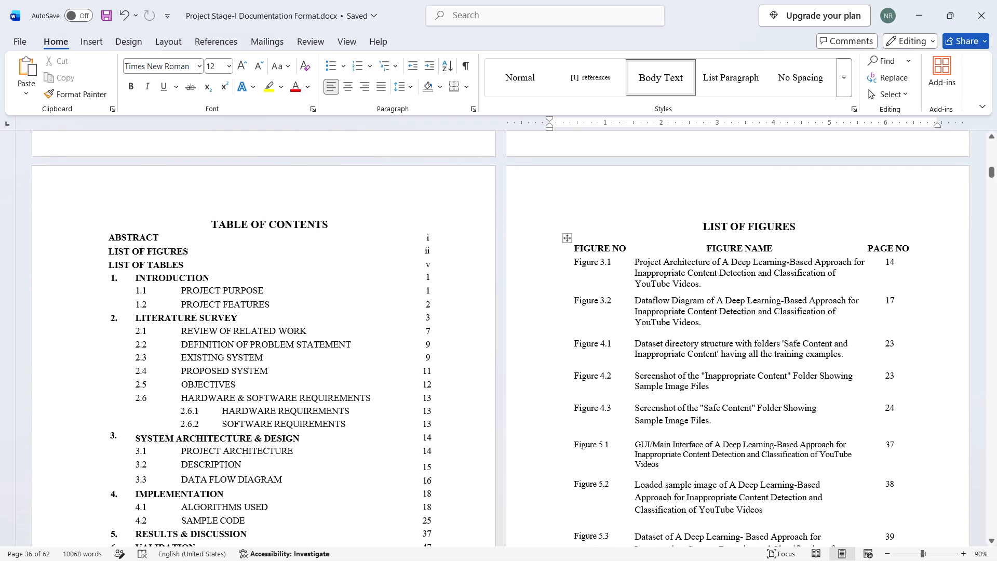
scroll(726, 282, up, 7)
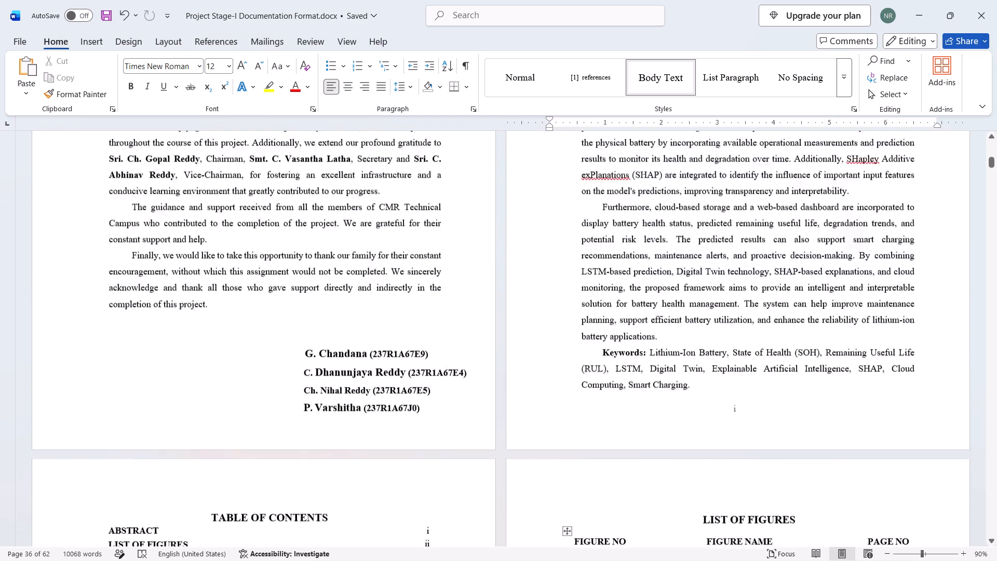
Replace the YouTube title in Figure 3.1's List of Figures entry with the cover's "Cloud-Enabled Explainable Digital Twin Framework for Lithium-Ion Battery SOH and RUL Prediction".
scroll(726, 282, up, 5)
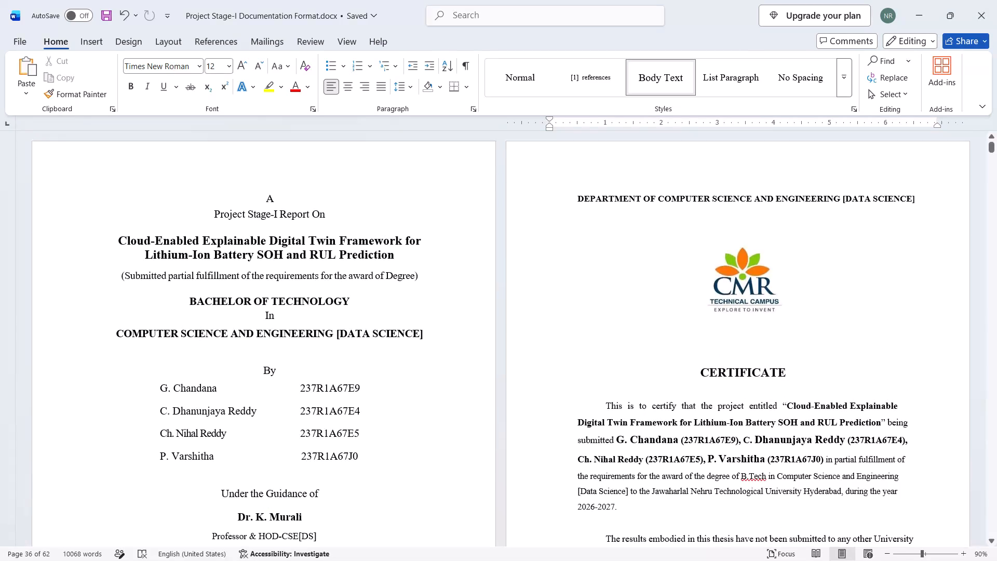
drag(115, 238, 356, 256)
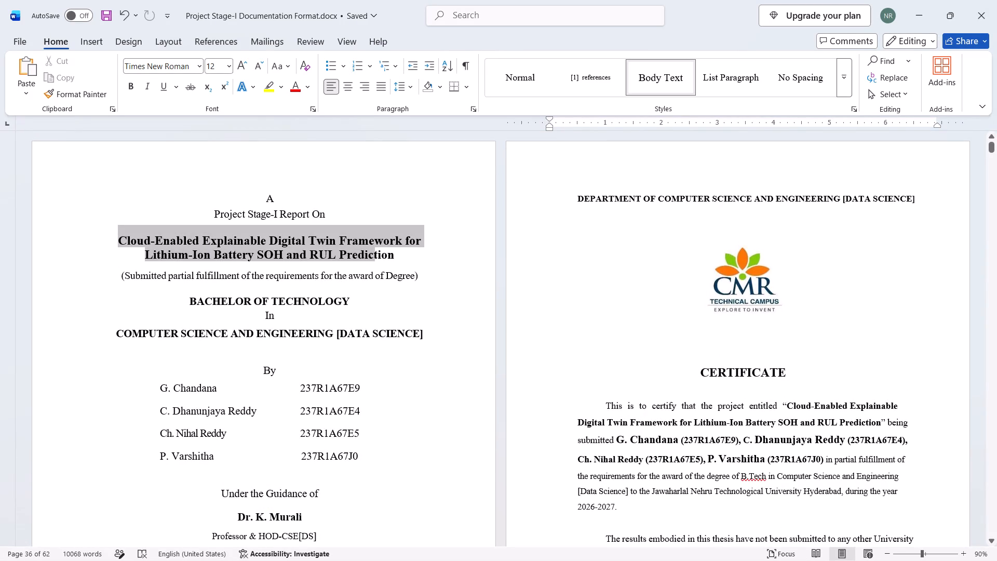
drag(356, 256, 385, 257)
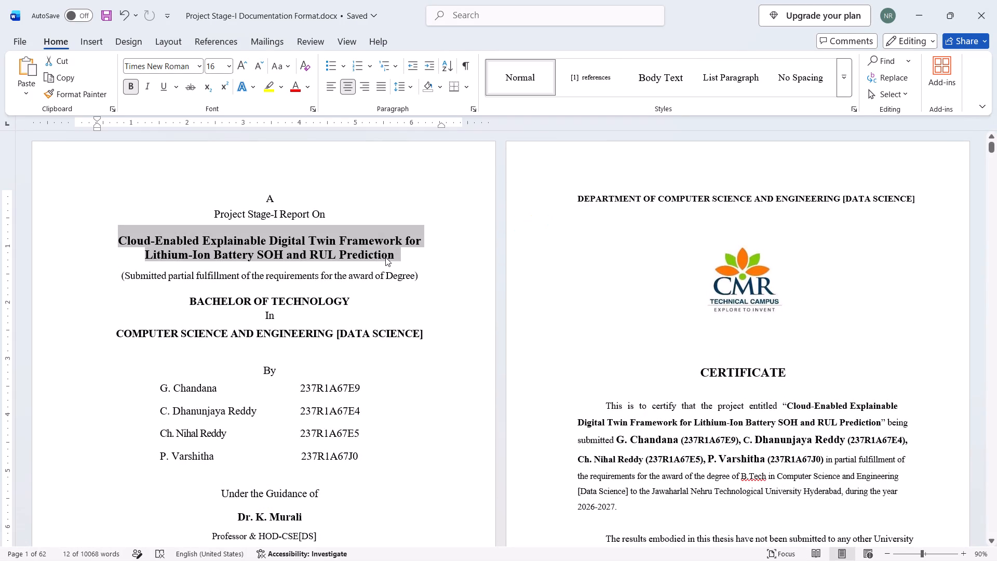
key(ctrl+c)
scroll(535, 360, down, 4)
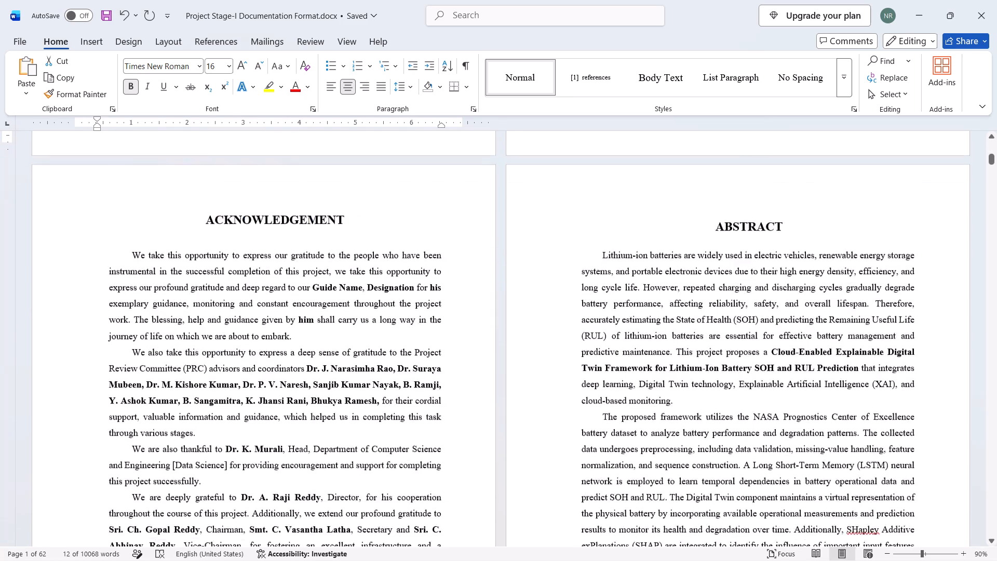
scroll(535, 360, down, 6)
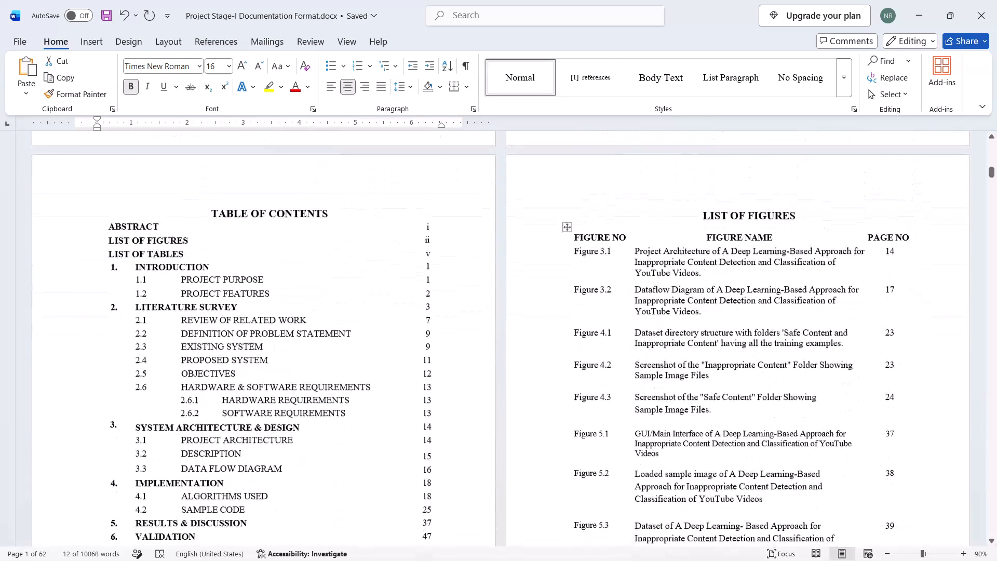
drag(724, 248, 715, 263)
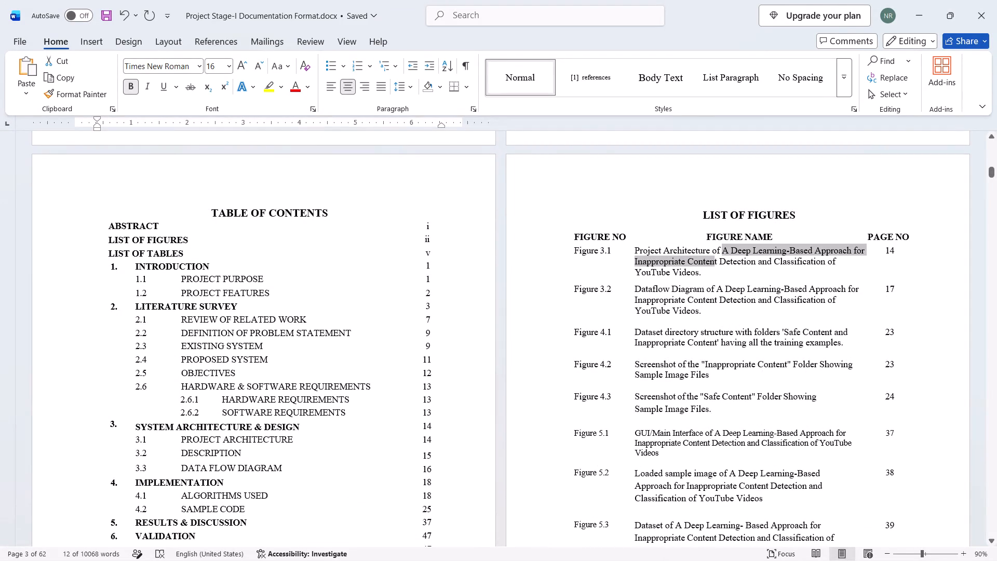
drag(715, 263, 715, 270)
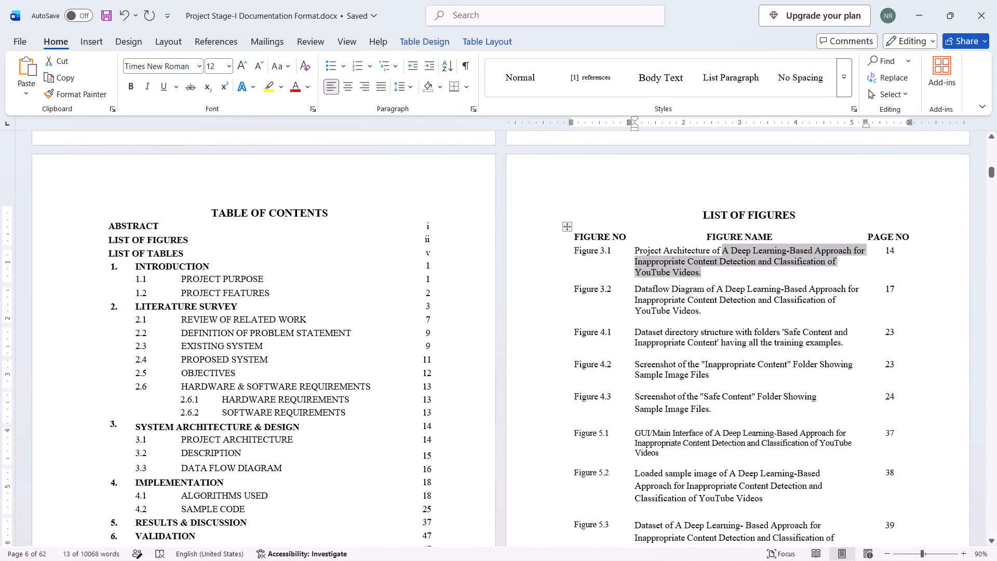
key(ctrl+shift+v)
Replace the YouTube project title in the List of Figures entry for Figure 3.2 with the copied battery project title.
scroll(716, 316, down, 1)
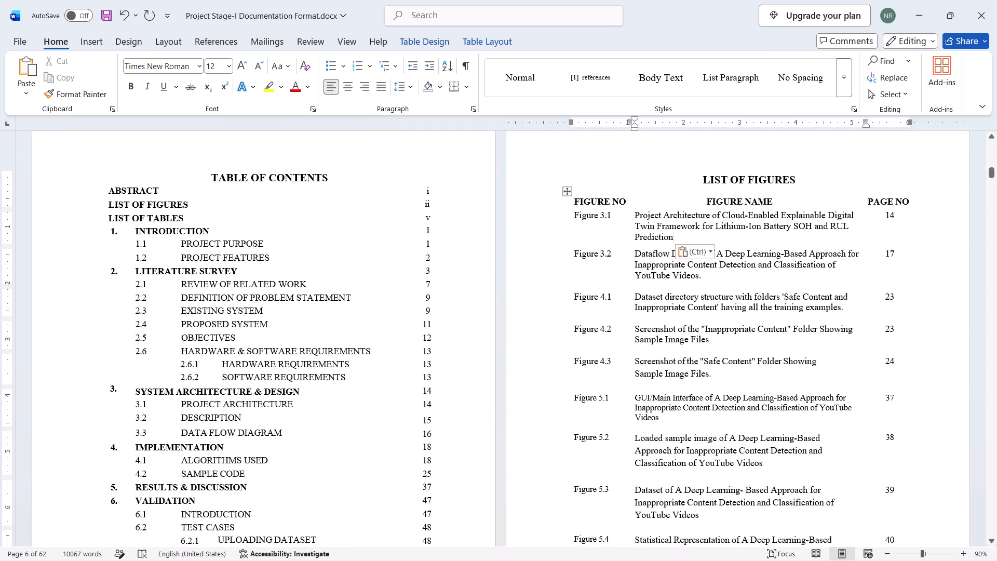
click(715, 258)
drag(715, 257, 717, 264)
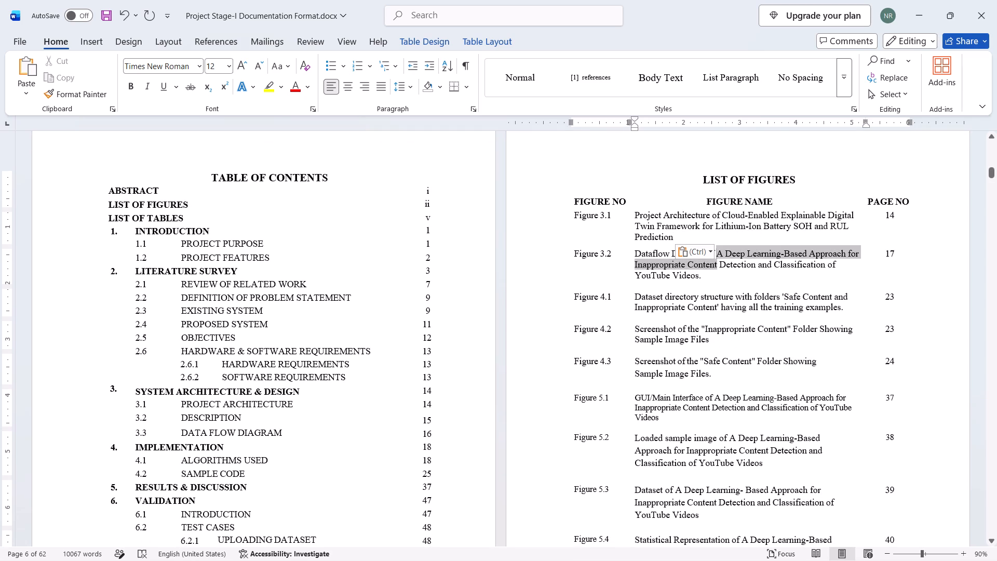
drag(717, 264, 717, 273)
key(ctrl+shift+v)
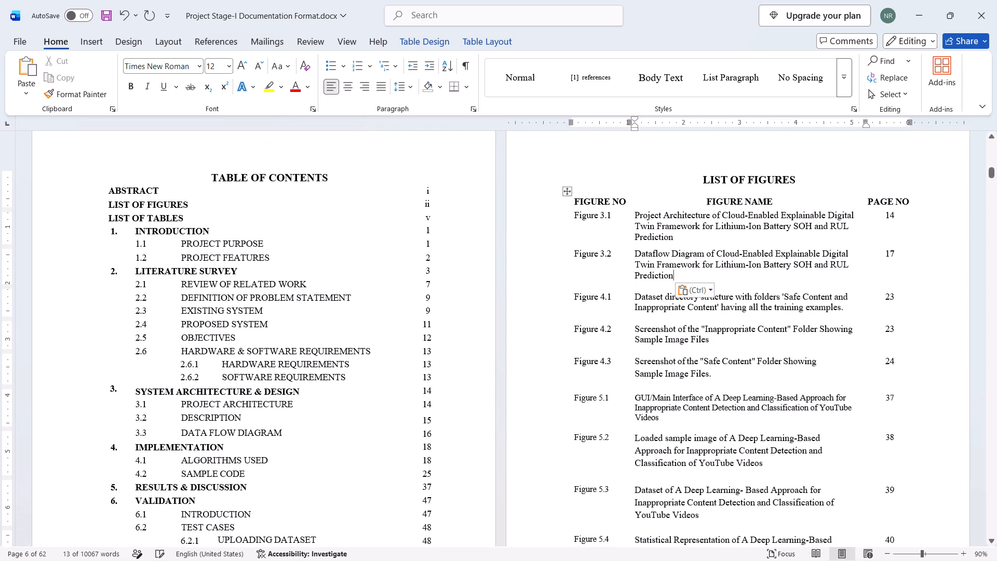
click(712, 275)
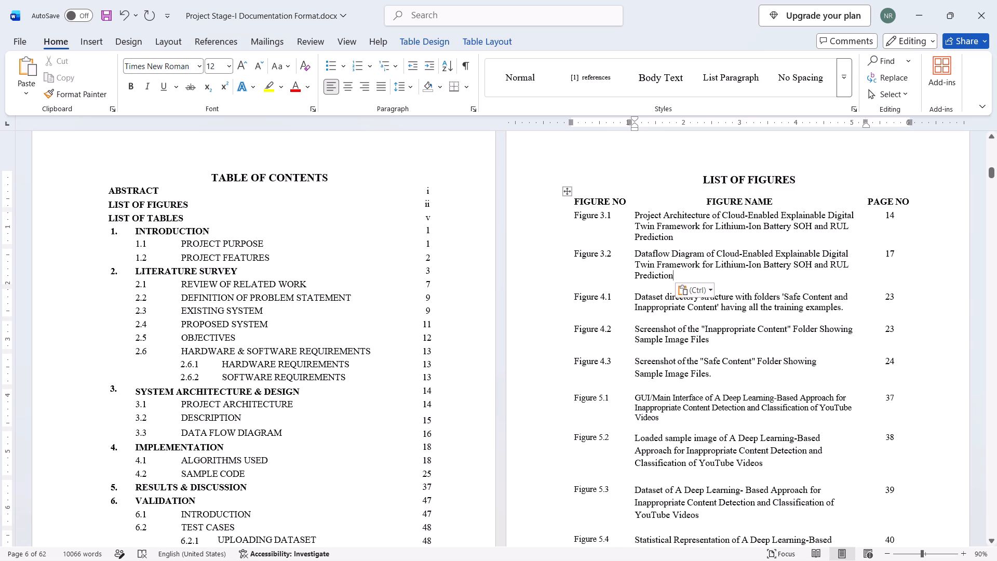
Review the body pages through chapters 2 to 4, checking the Figure 3.1 and Figure 3.2 captions against the List of Figures.
scroll(712, 275, down, 1)
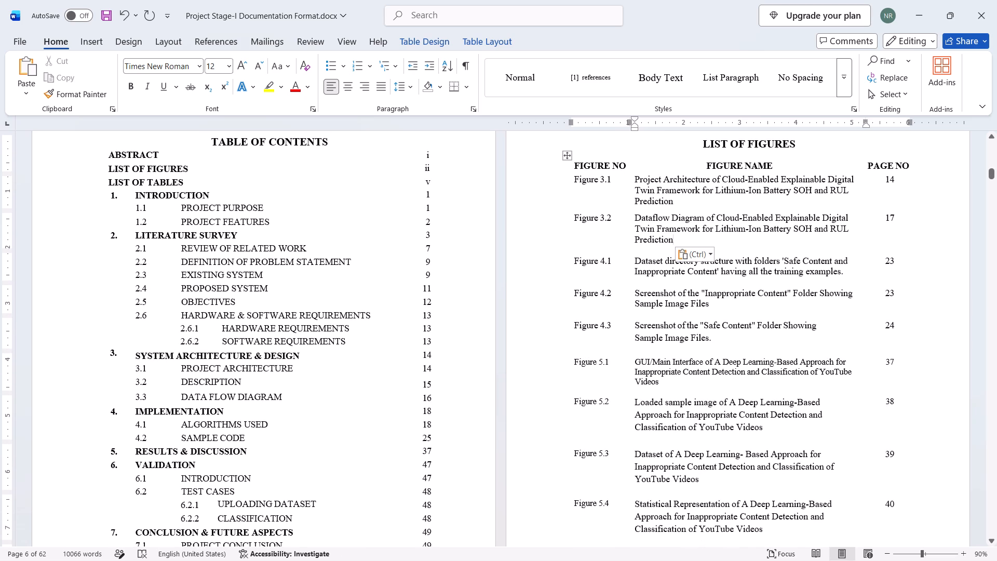
scroll(793, 344, down, 14)
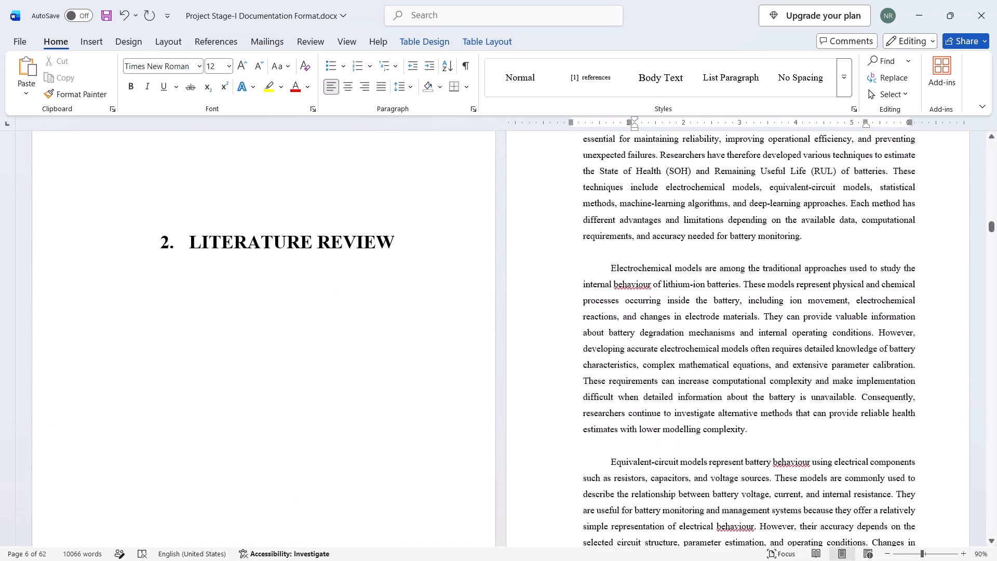
scroll(793, 344, down, 11)
scroll(793, 344, up, 3)
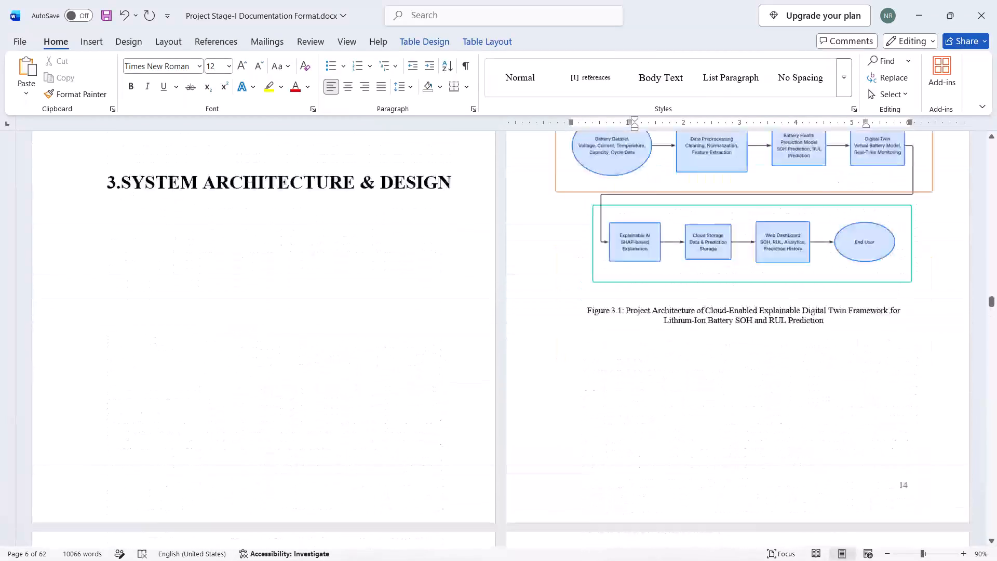
scroll(793, 344, up, 2)
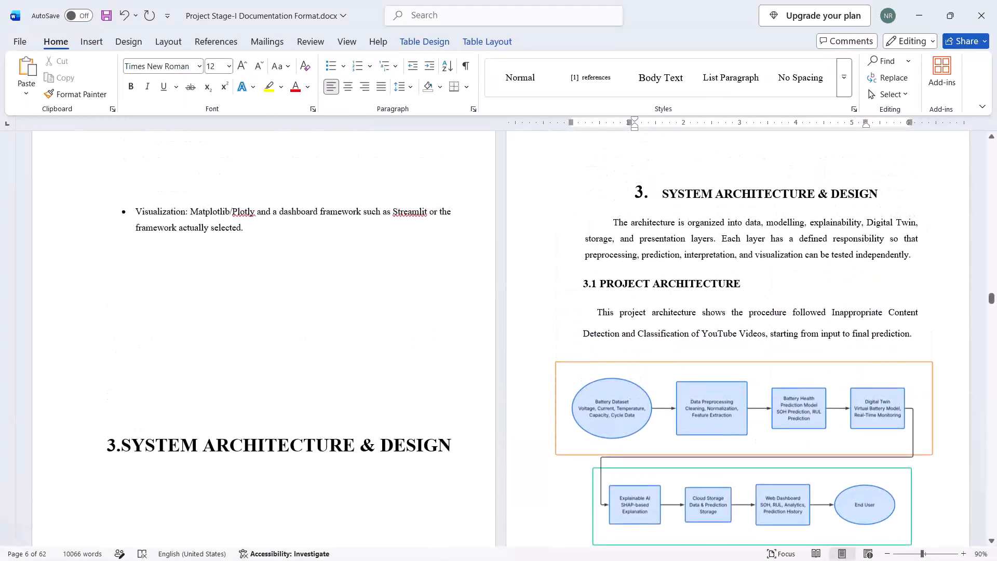
scroll(793, 344, down, 3)
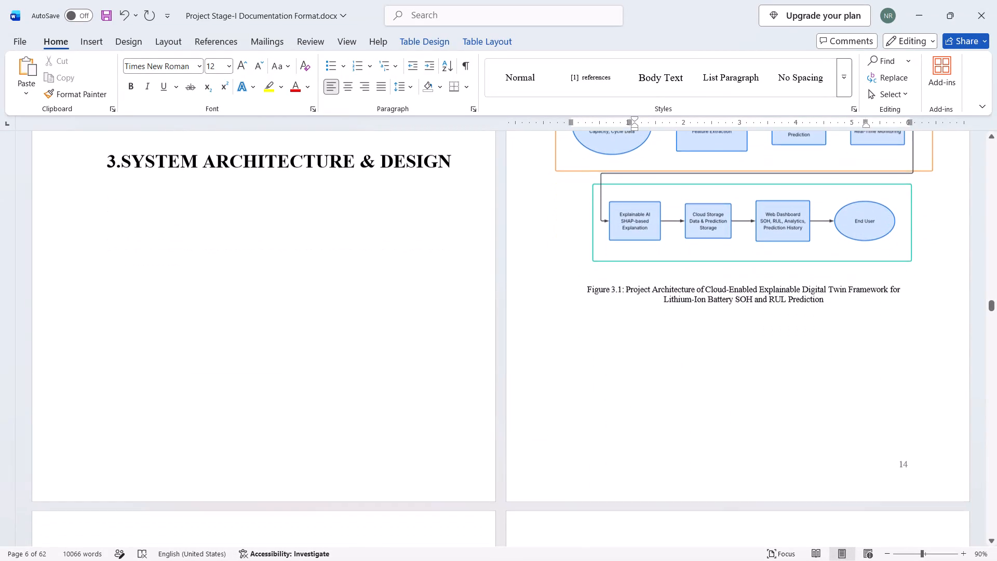
scroll(793, 344, down, 8)
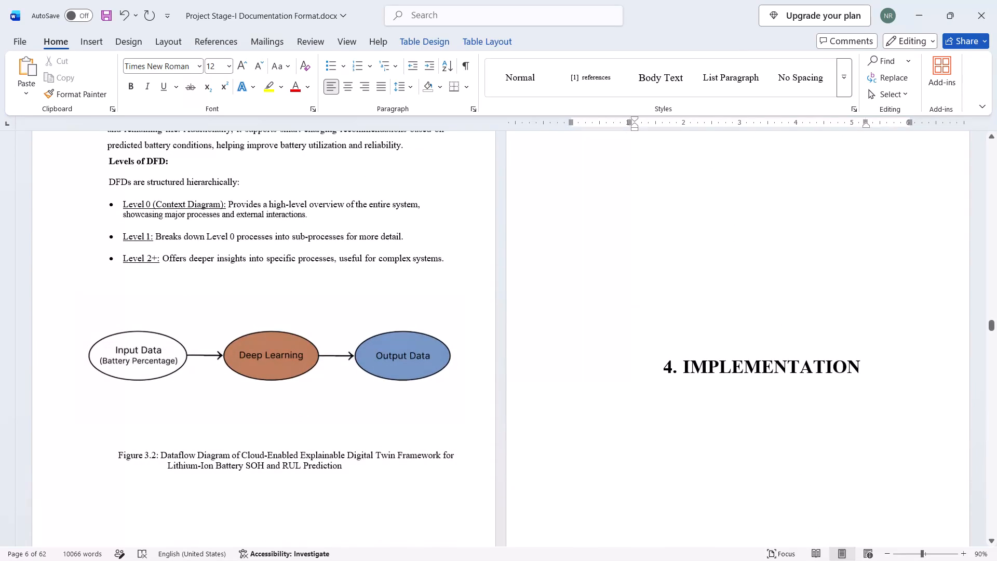
scroll(549, 341, down, 5)
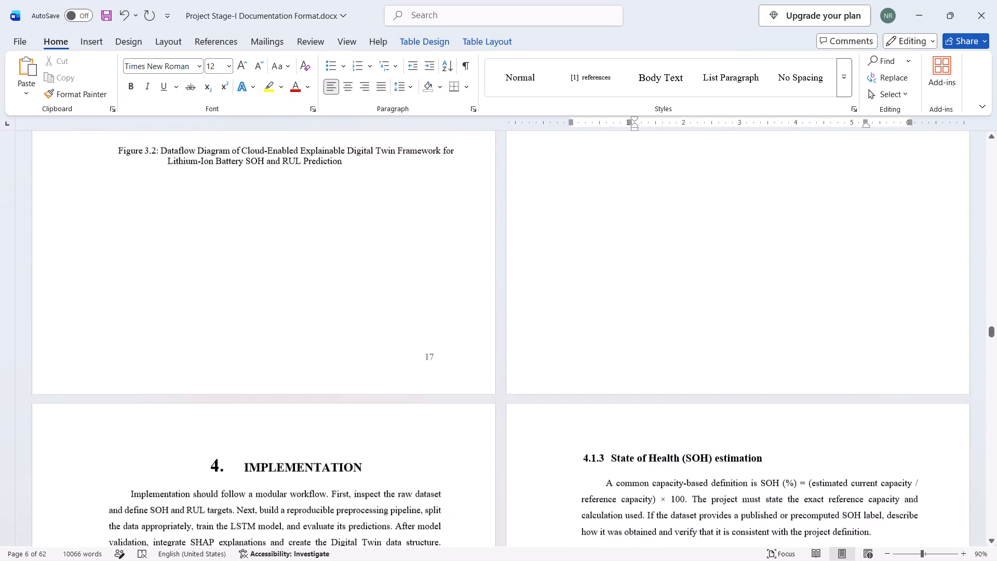
Examine the captions and images of Figures 4.1, 4.2 and 4.3 in the Implementation chapter.
scroll(549, 341, down, 5)
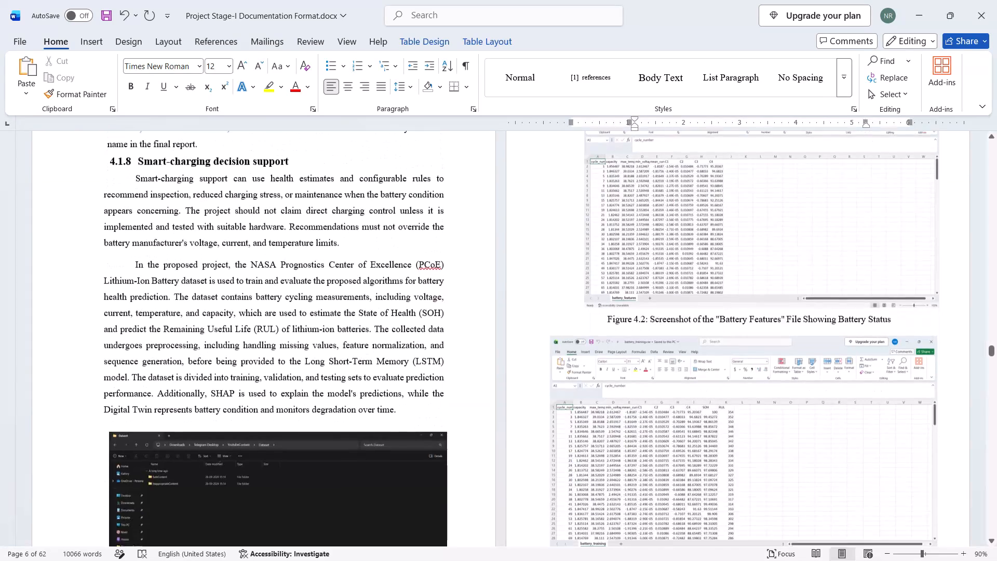
scroll(549, 341, down, 1)
scroll(549, 341, up, 1)
scroll(549, 341, down, 1)
scroll(549, 341, up, 1)
scroll(549, 341, down, 1)
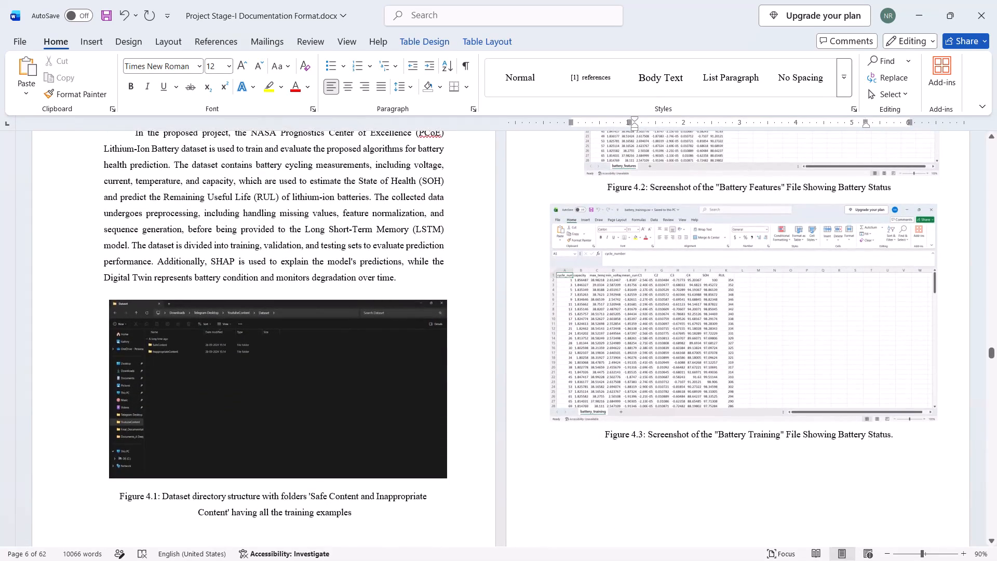
scroll(366, 521, up, 2)
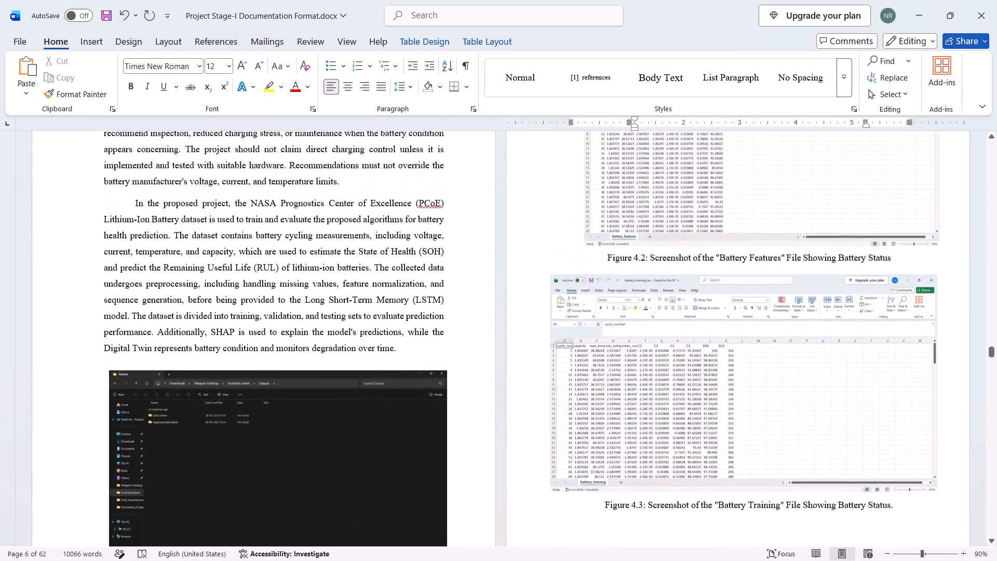
scroll(828, 359, down, 3)
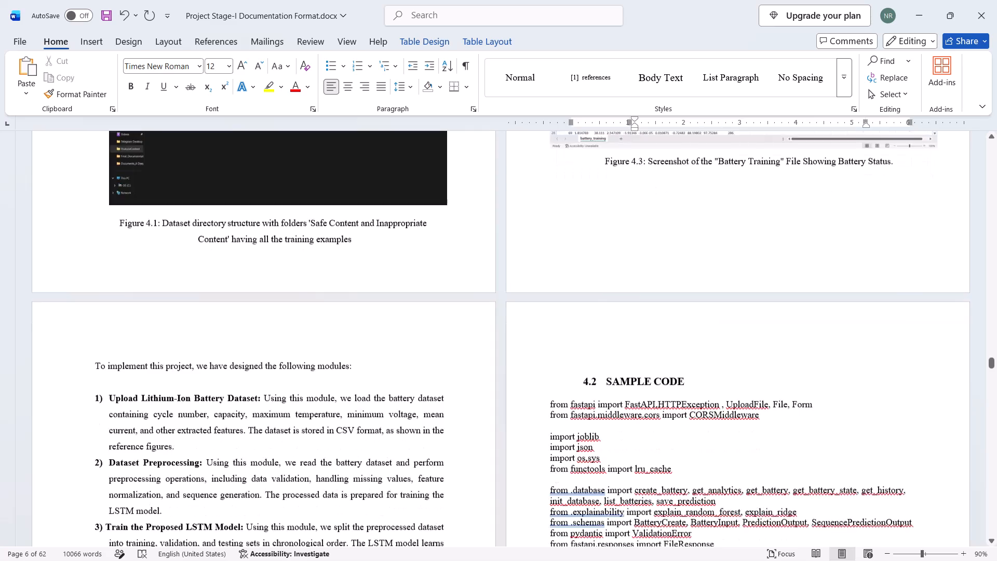
scroll(828, 359, up, 3)
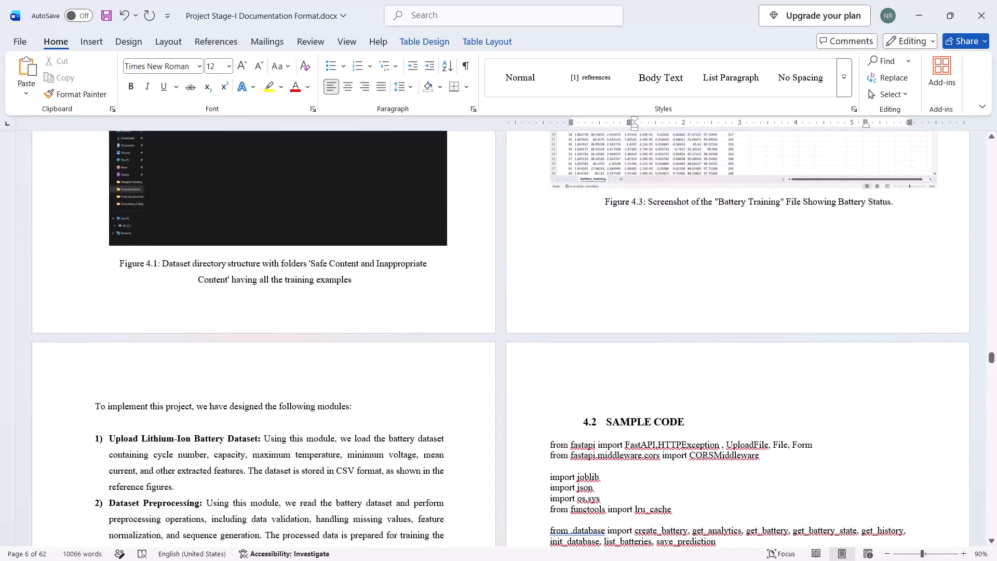
Open the footer of the page containing Figure 3.2, the Dataflow Diagram, for editing.
scroll(641, 322, up, 5)
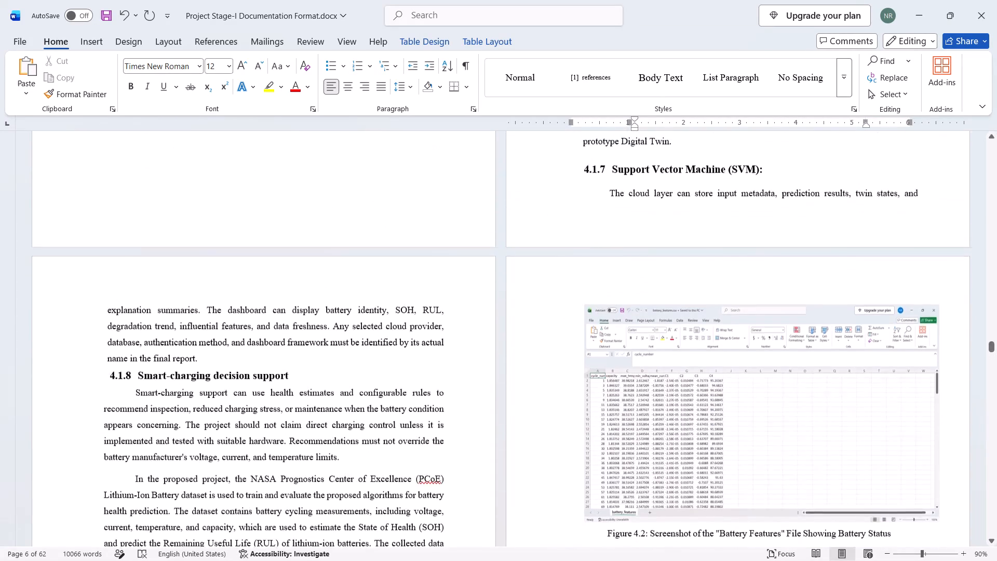
scroll(641, 322, up, 4)
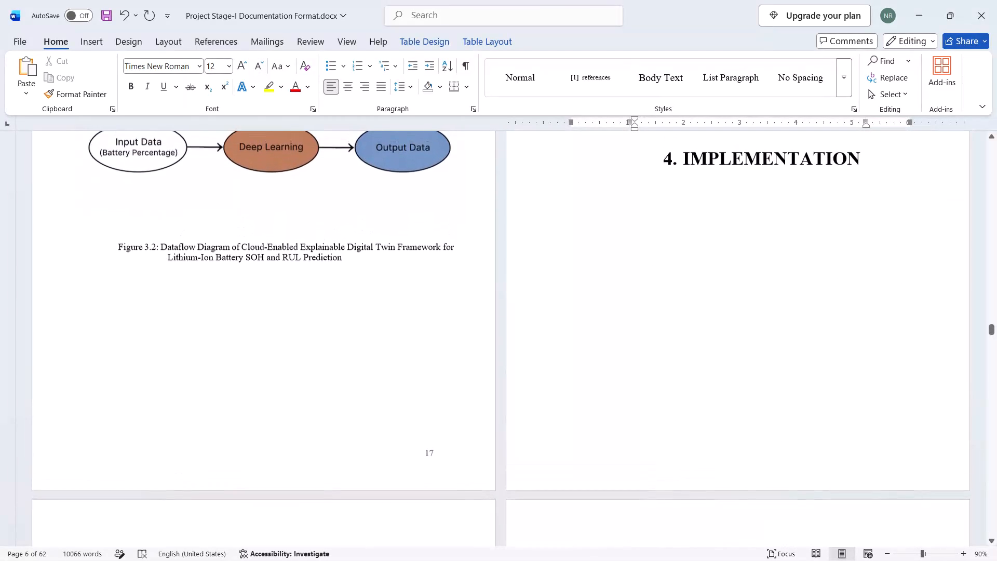
scroll(641, 322, up, 1)
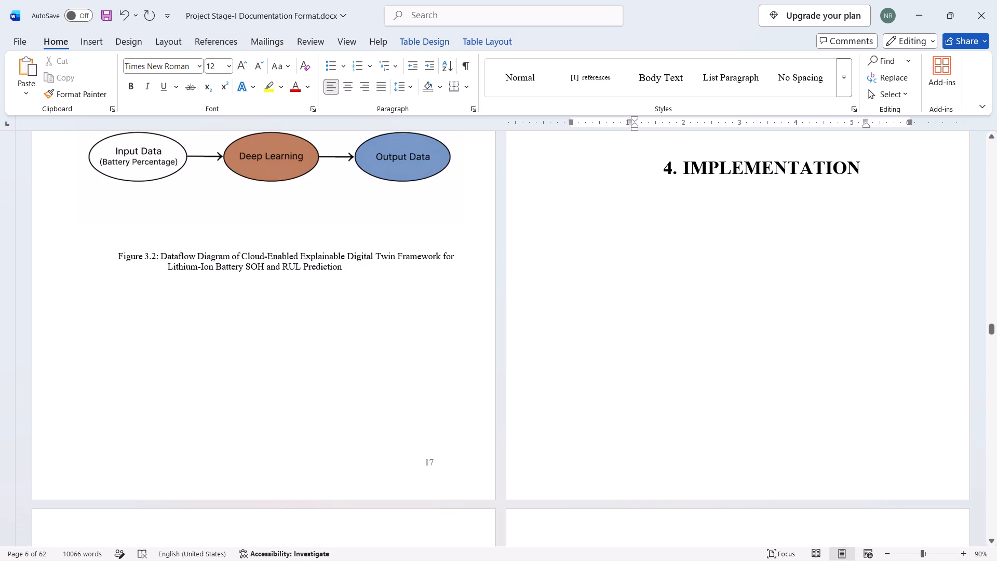
click(474, 456)
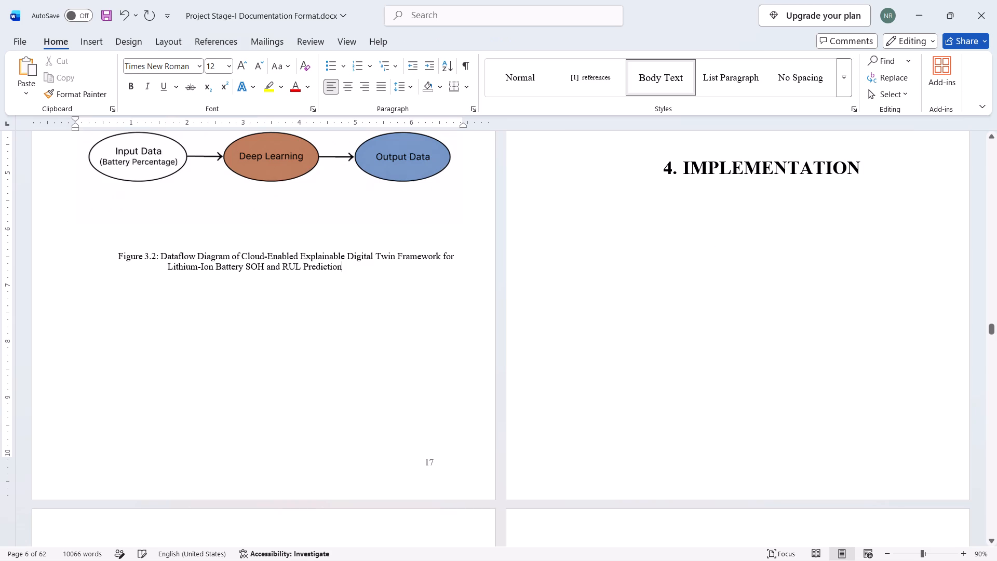
click(433, 464)
double_click(433, 464)
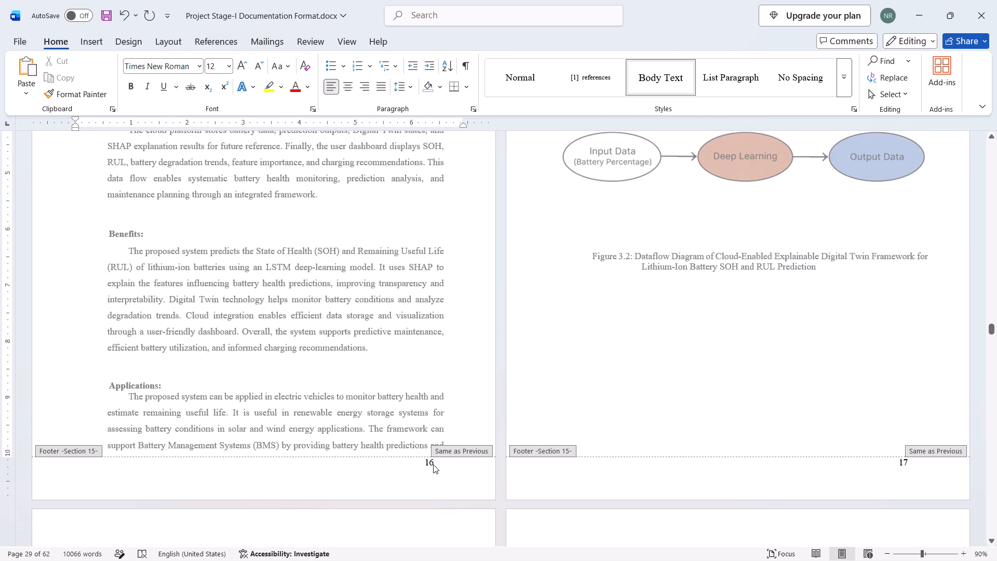
Examine the footers from Section 15 through the Implementation pages of Sections 16 and 17 for page numbers.
scroll(433, 464, down, 2)
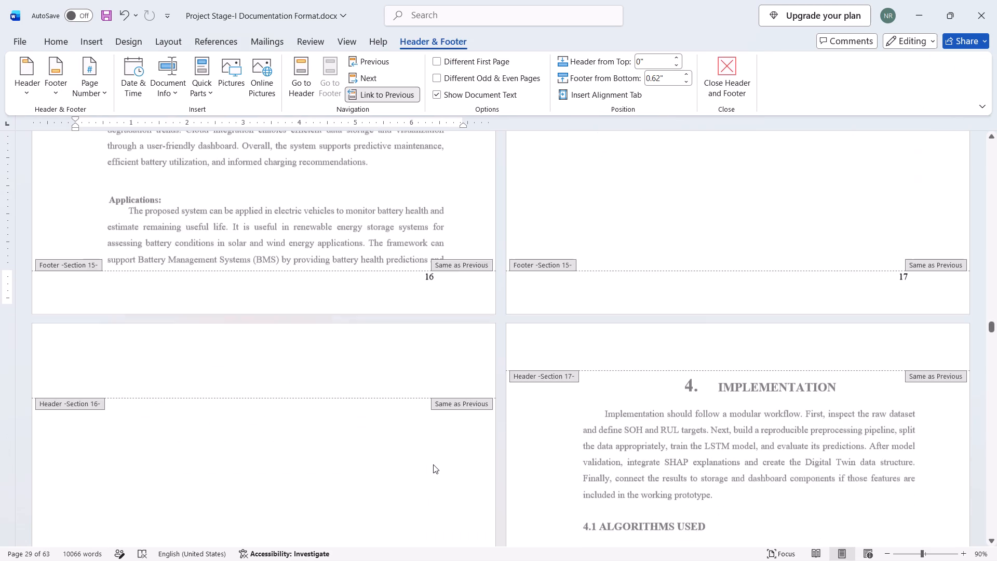
scroll(433, 464, down, 5)
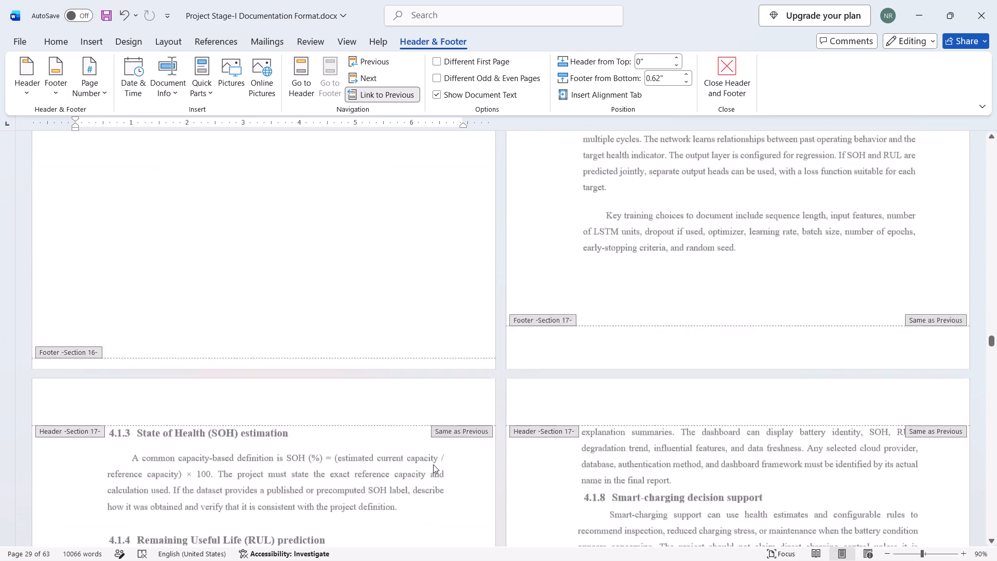
scroll(433, 464, down, 1)
scroll(433, 464, up, 6)
scroll(433, 464, down, 3)
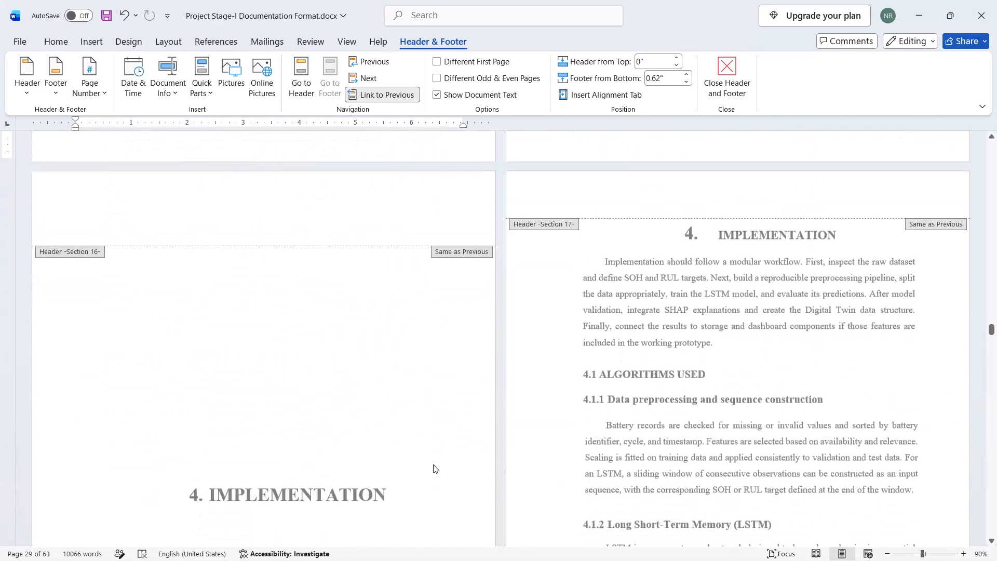
scroll(433, 464, down, 2)
scroll(434, 437, up, 3)
scroll(434, 437, down, 2)
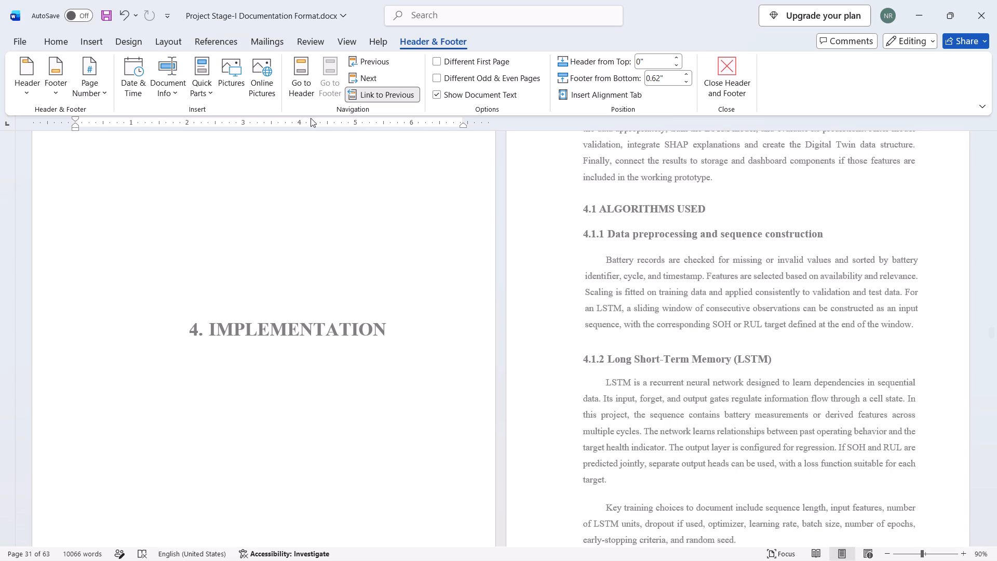
Insert a bottom-of-page page number in the Plain Number 3 style.
click(94, 96)
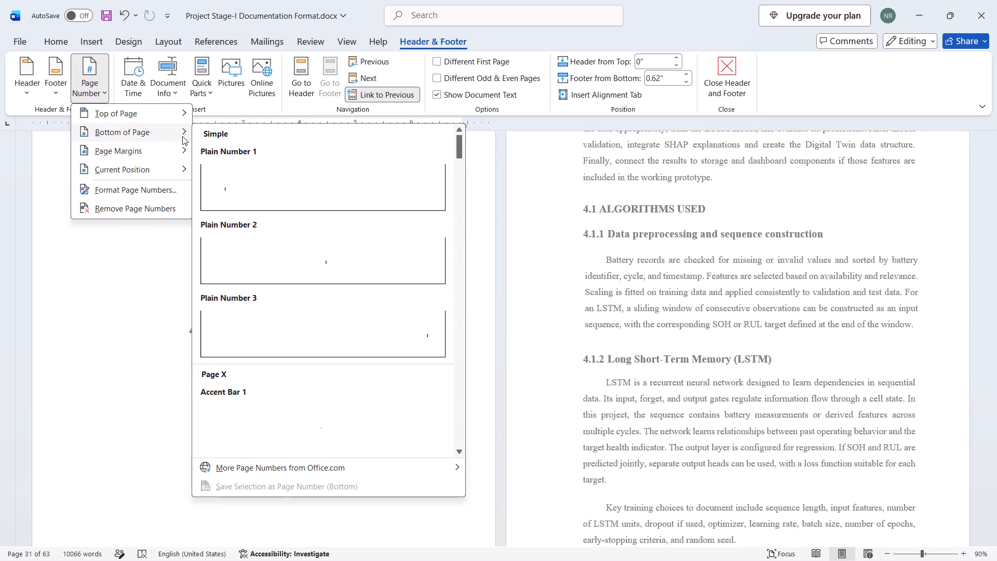
click(296, 323)
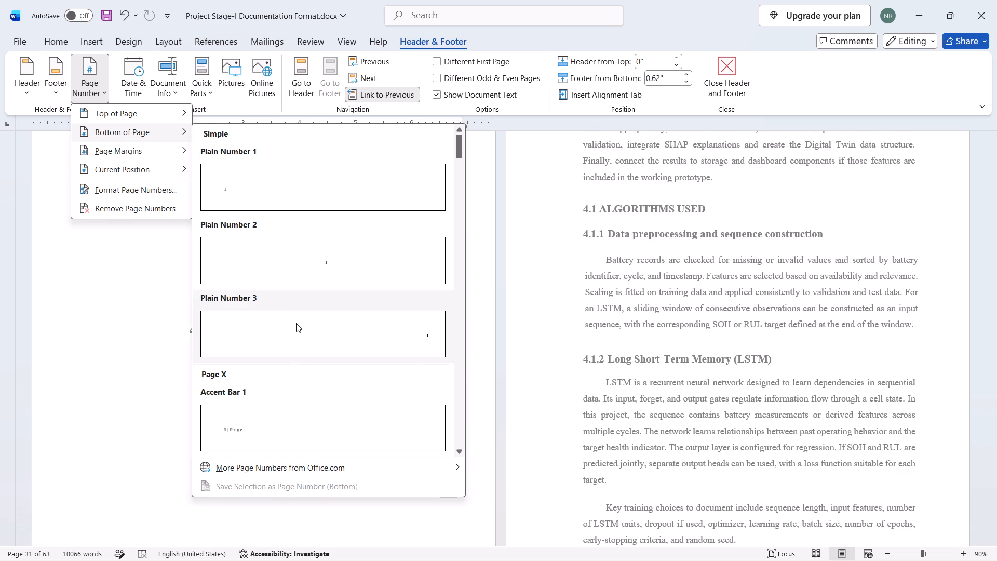
Check the Section 16 and 17 footers and insert the Plain Number 3 bottom-of-page number again.
scroll(406, 328, down, 3)
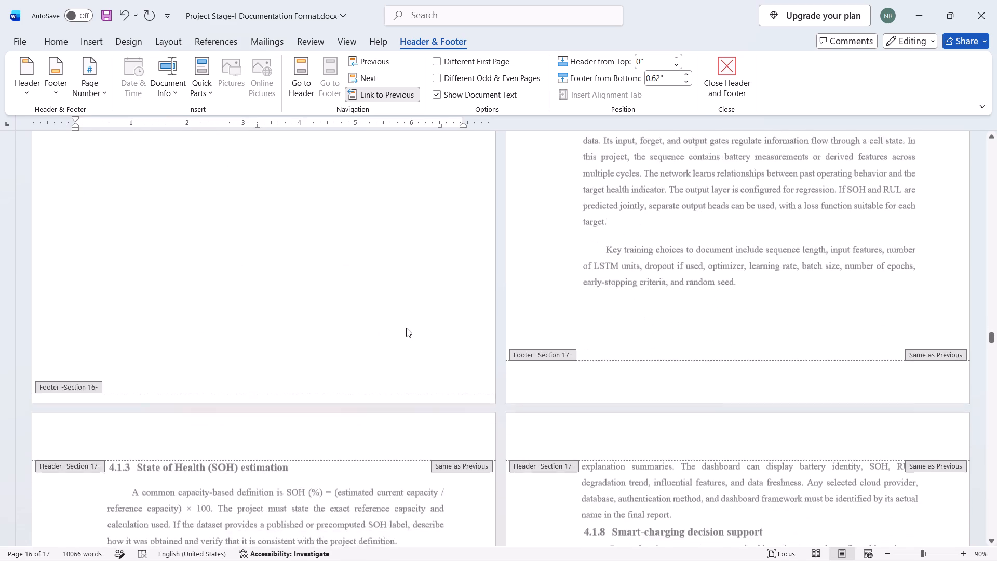
scroll(406, 328, down, 1)
scroll(406, 328, up, 4)
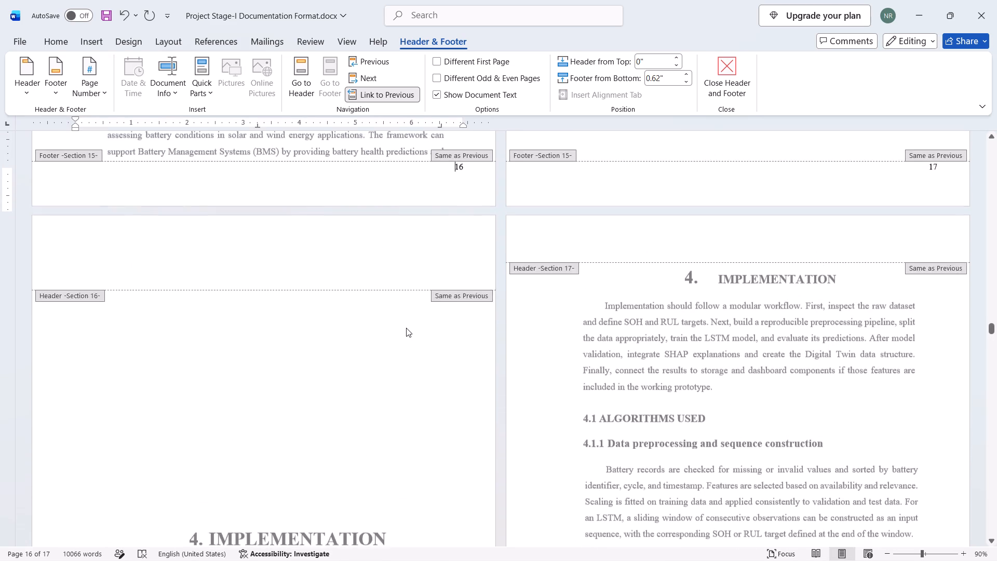
scroll(406, 328, up, 1)
scroll(406, 328, down, 5)
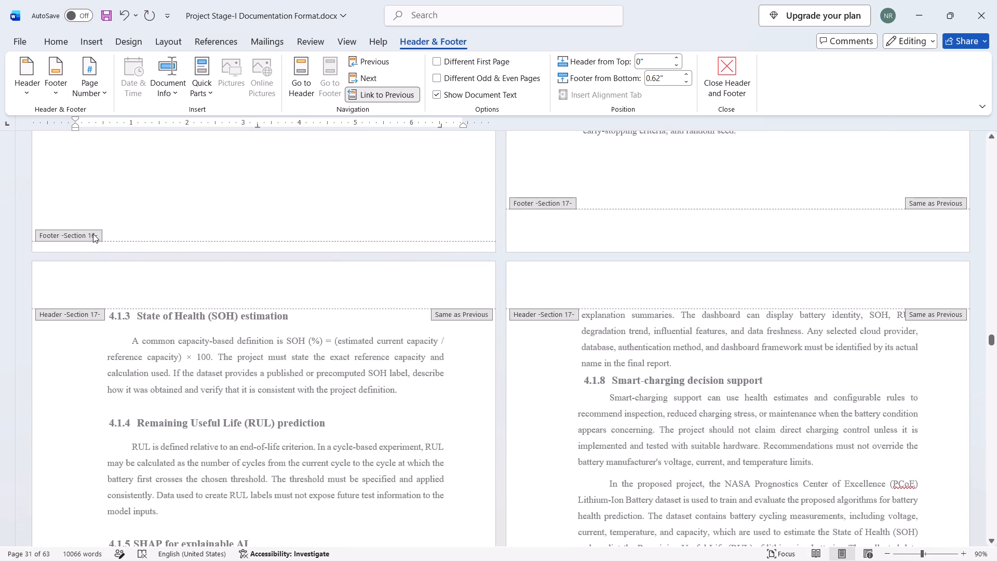
scroll(93, 234, down, 3)
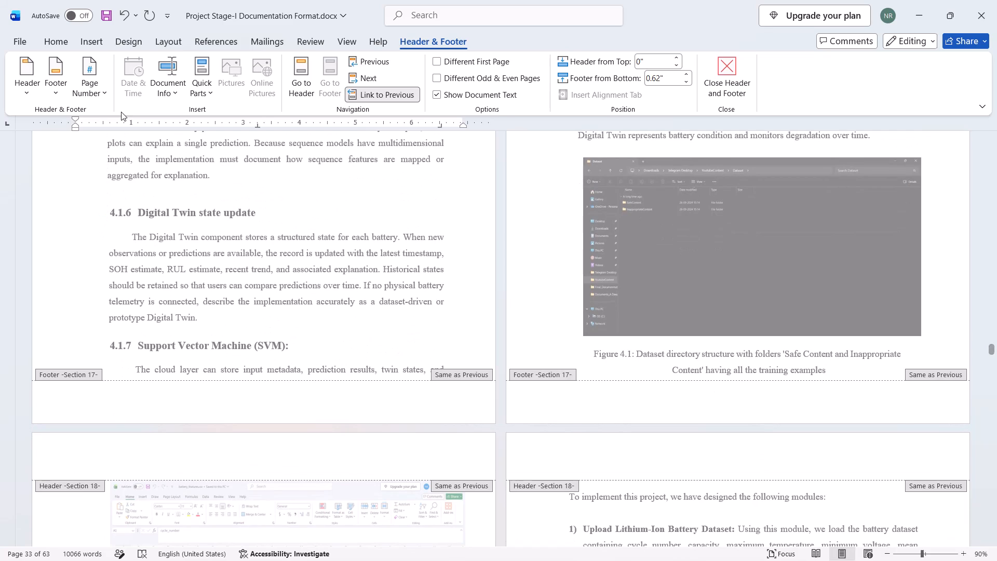
click(100, 97)
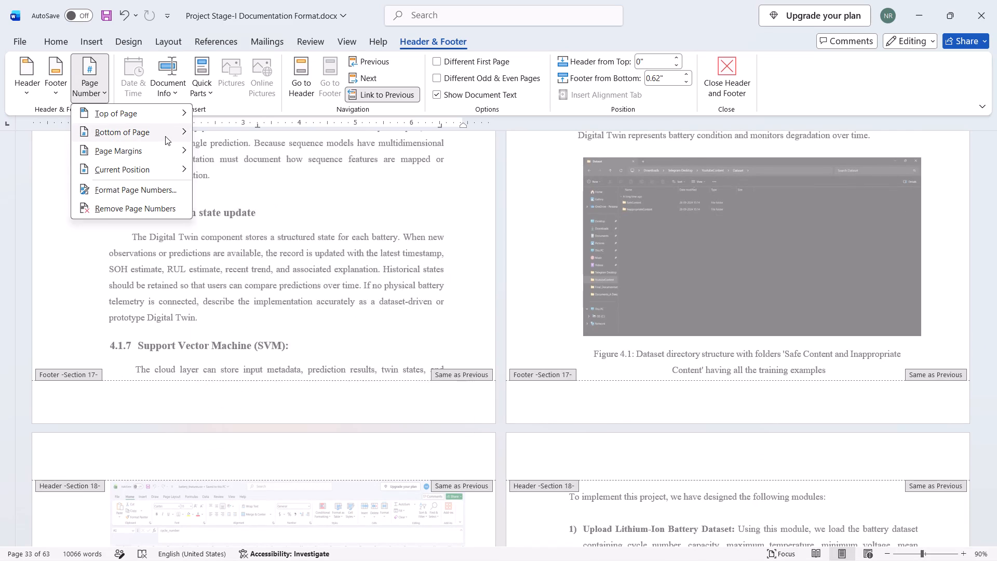
double_click(352, 326)
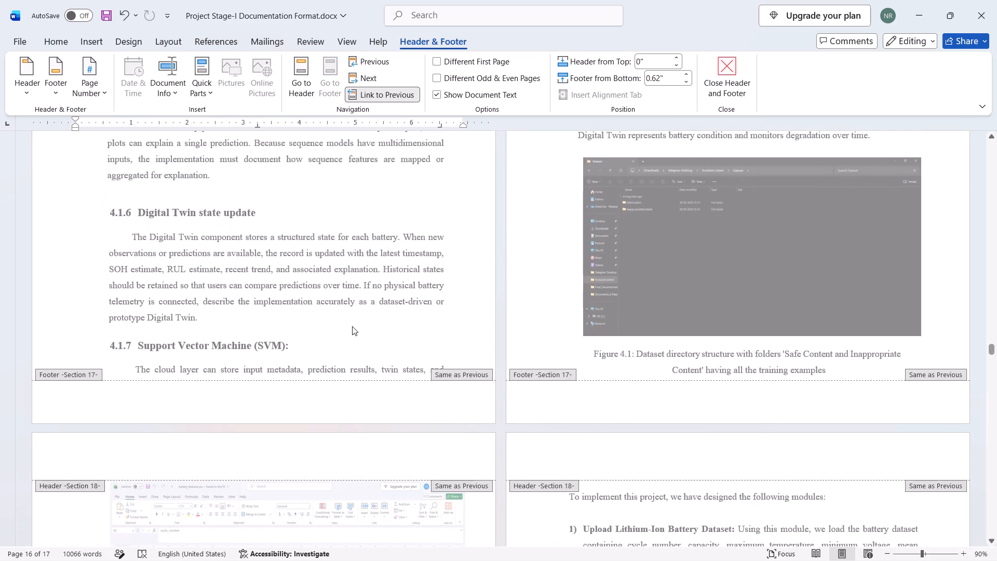
Turn off Link to Previous for the Section 18 header above Figure 4.2.
scroll(352, 326, up, 1)
scroll(352, 326, down, 2)
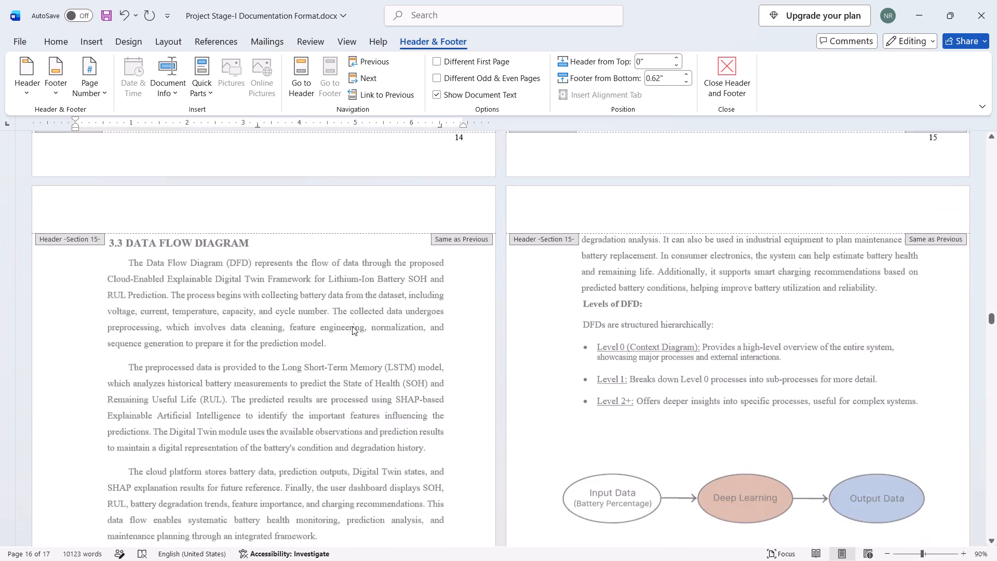
scroll(352, 326, down, 6)
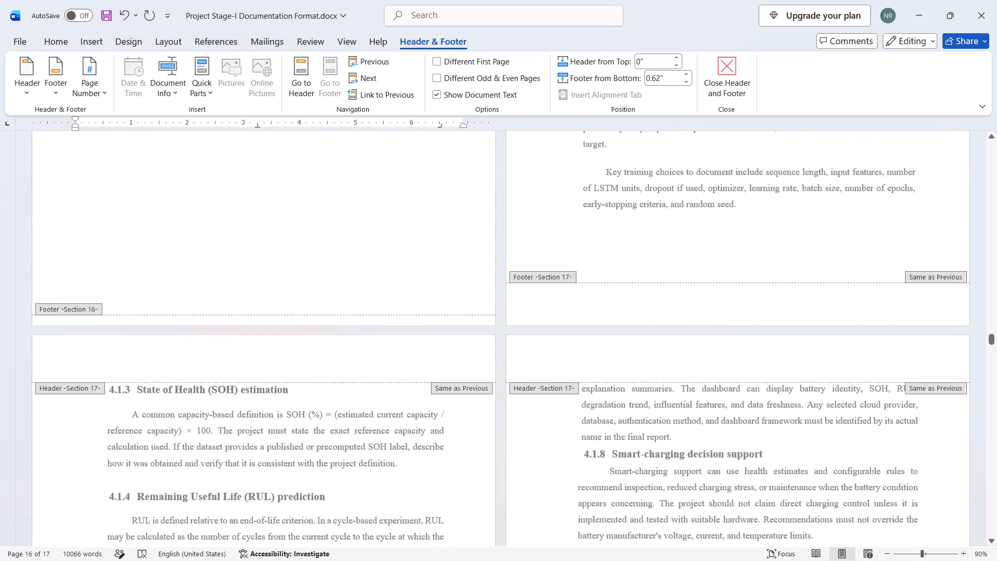
scroll(352, 326, down, 1)
scroll(556, 346, down, 4)
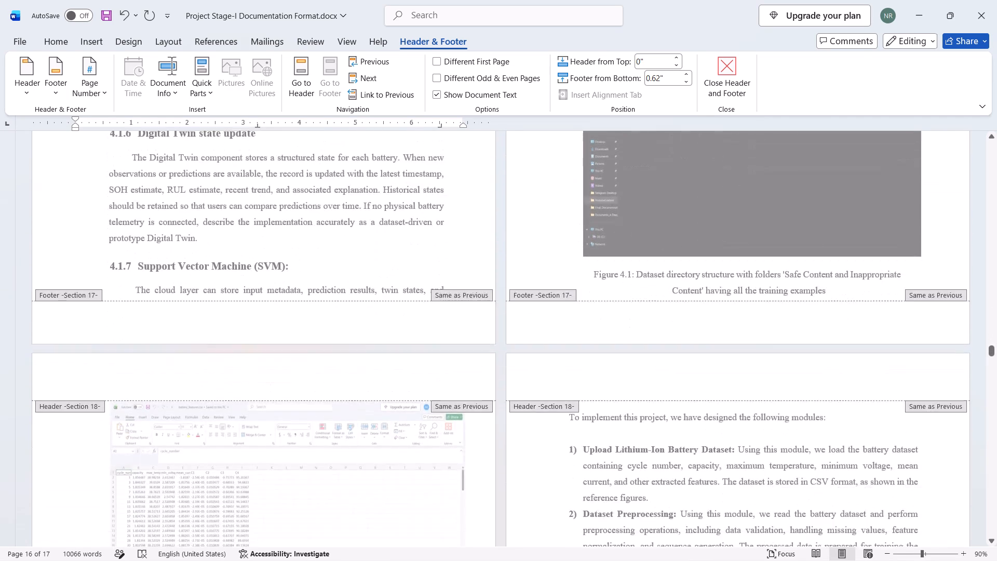
scroll(556, 346, down, 1)
click(493, 312)
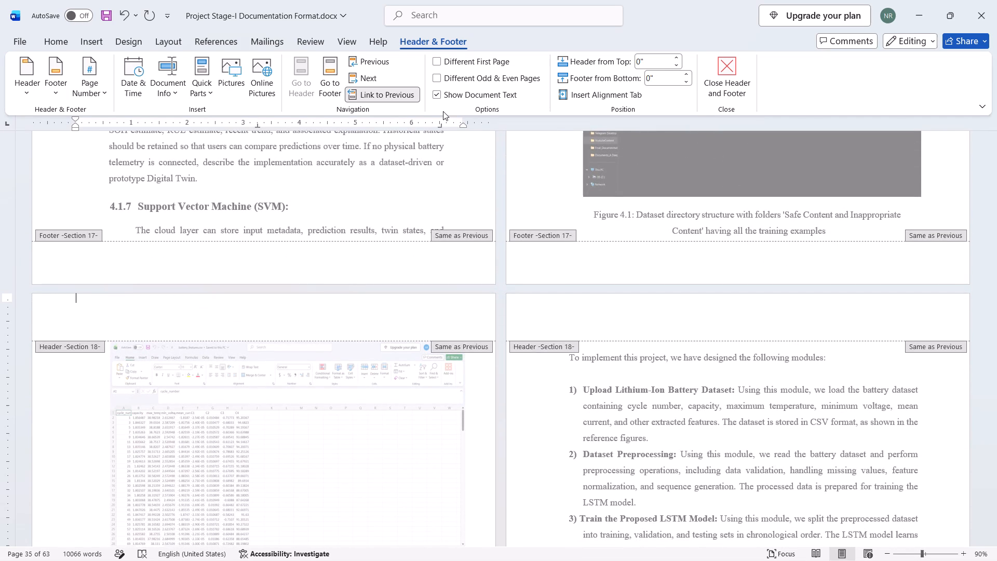
click(395, 97)
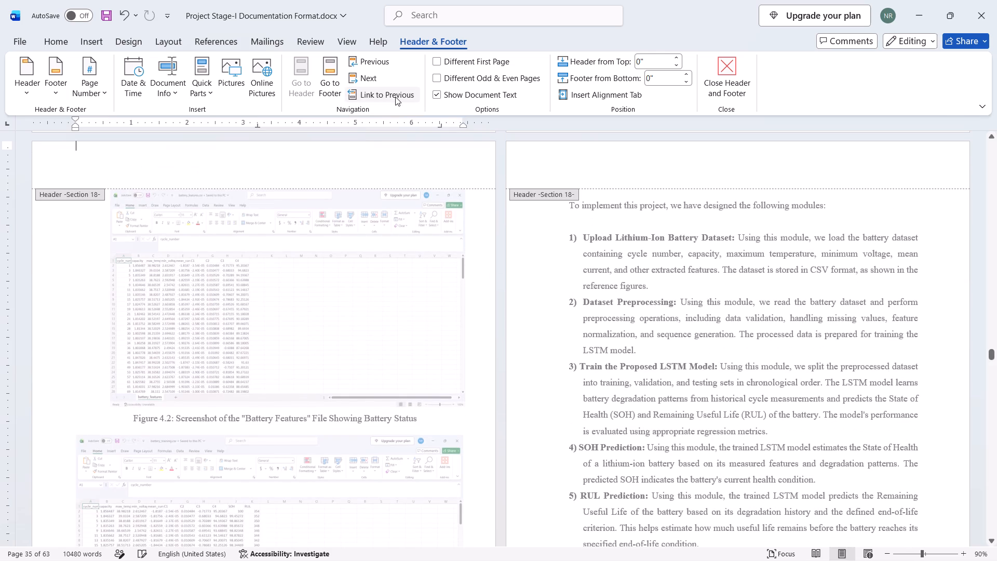
Reconnect the Section 18 header above Figure 4.2 to the previous section's header, deleting its own content.
click(395, 97)
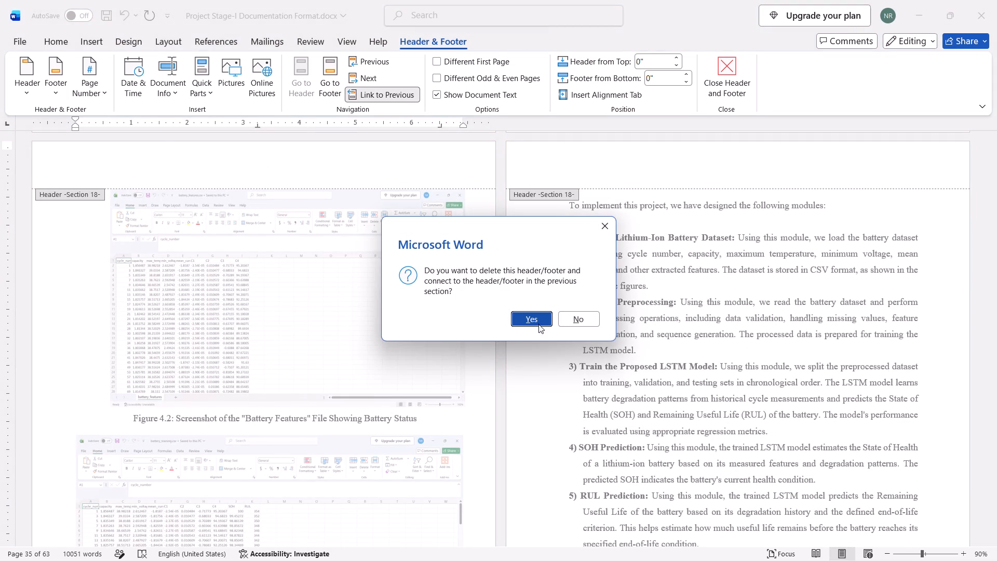
click(535, 318)
Link the Section 16 footer on the Implementation title page to the previous section's footer, deleting its own content.
scroll(535, 318, down, 2)
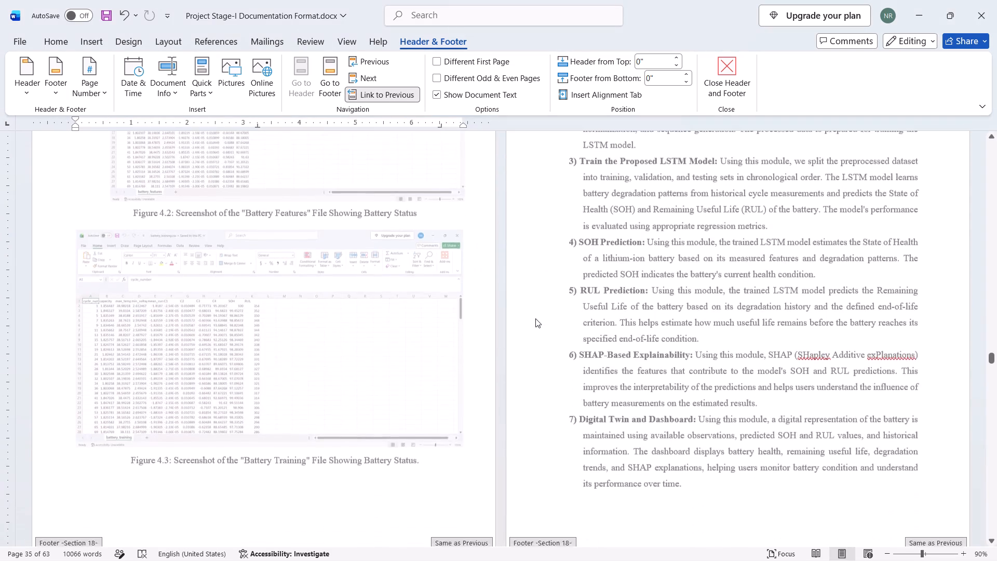
scroll(535, 318, down, 1)
scroll(535, 318, up, 7)
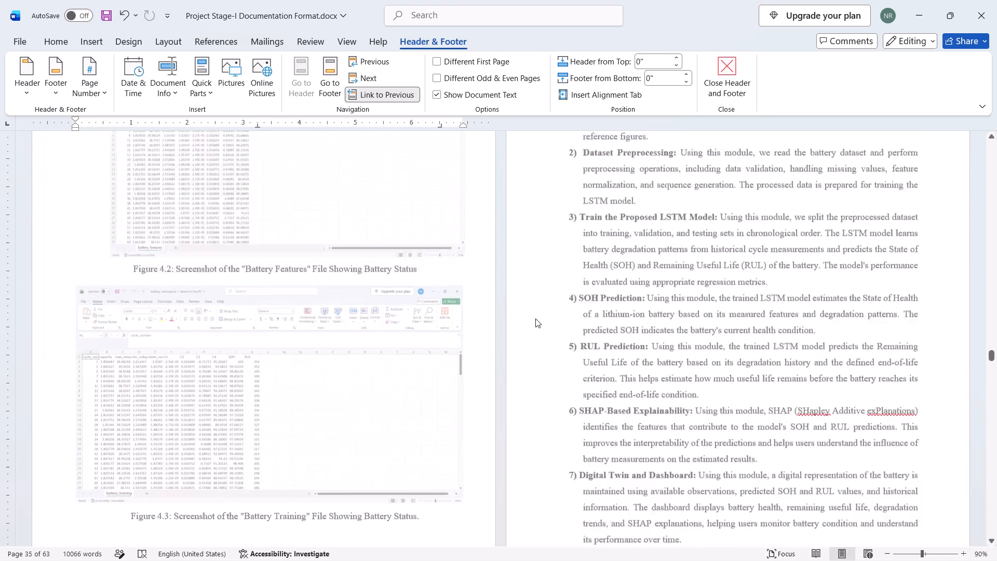
scroll(535, 318, up, 8)
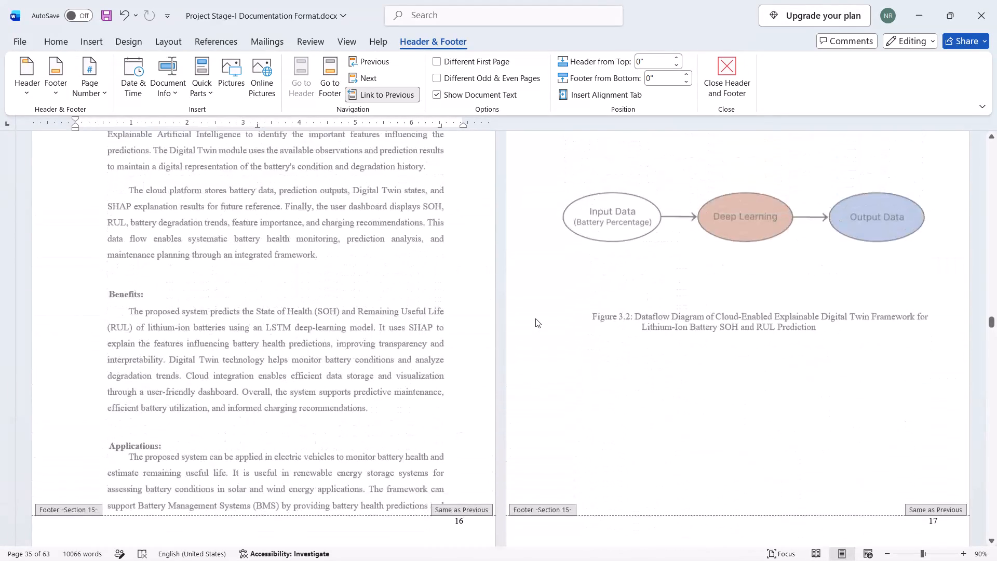
scroll(535, 318, up, 1)
scroll(535, 318, down, 5)
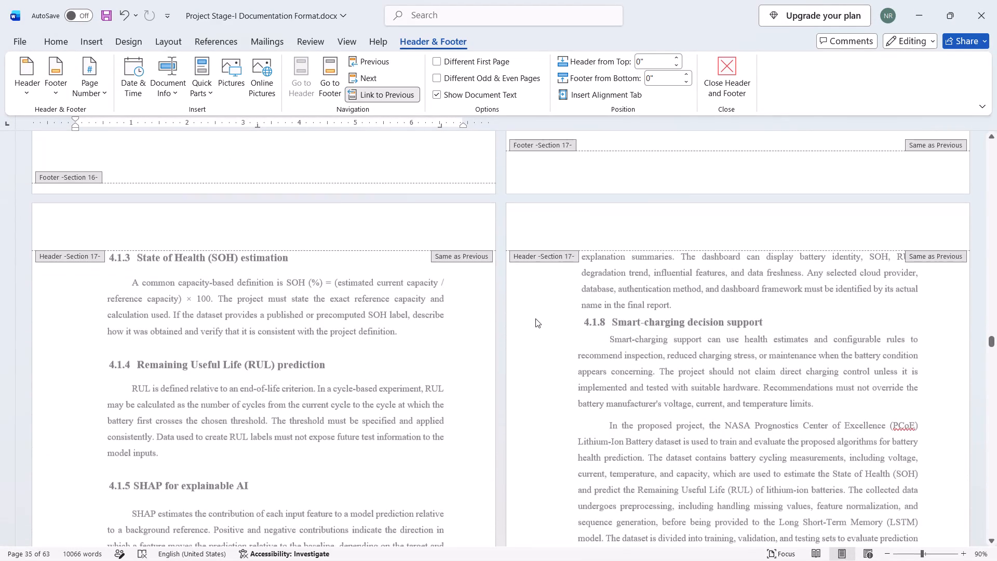
scroll(535, 318, down, 1)
scroll(535, 318, up, 1)
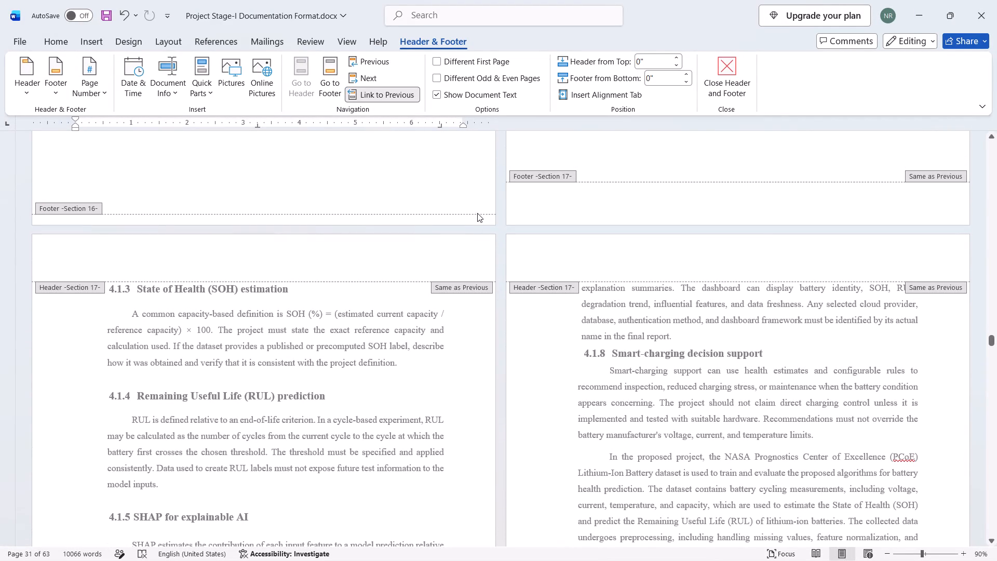
click(477, 212)
click(478, 218)
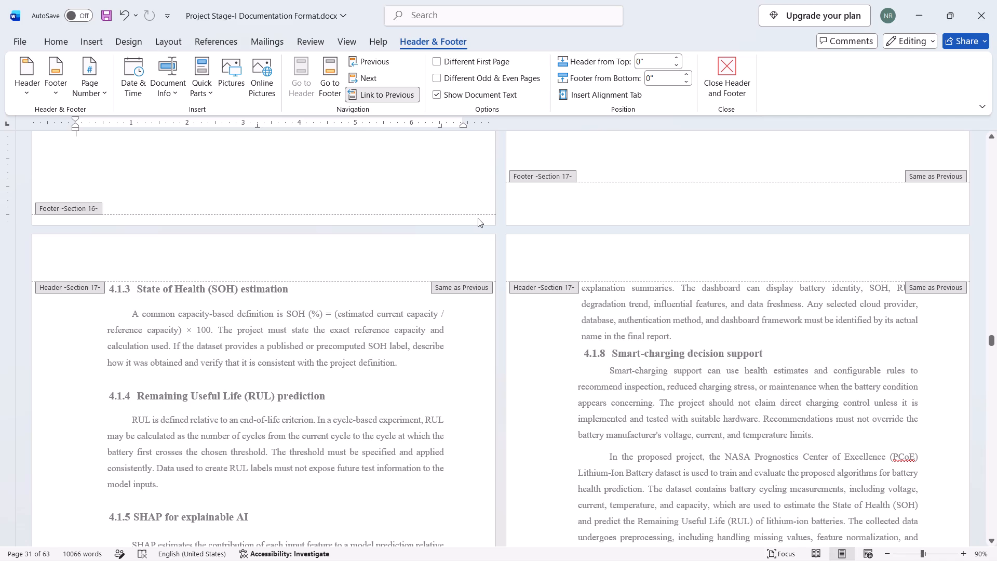
double_click(478, 218)
double_click(478, 218)
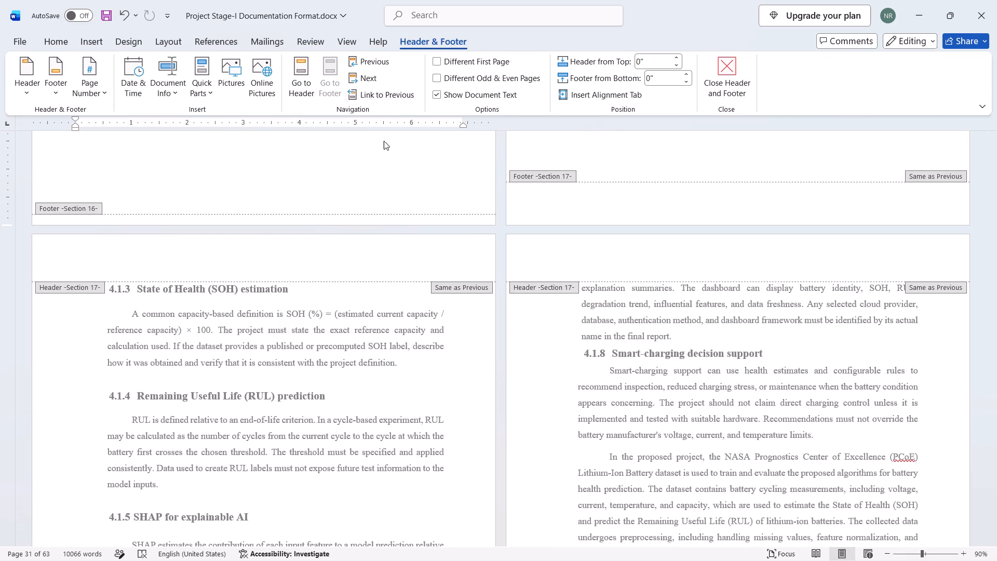
click(385, 93)
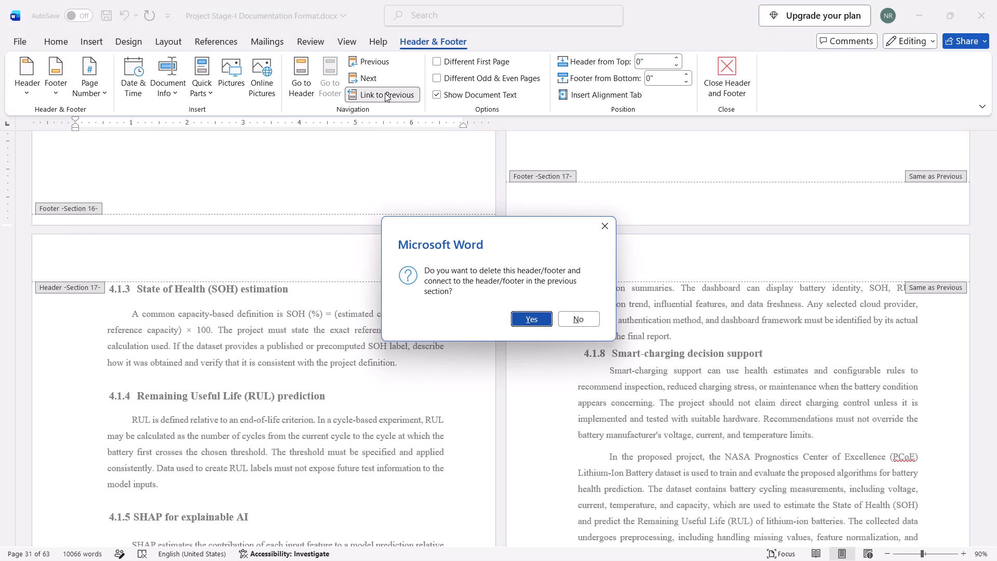
click(537, 317)
Check the footers around the Implementation title page and leave header and footer editing.
scroll(537, 317, down, 1)
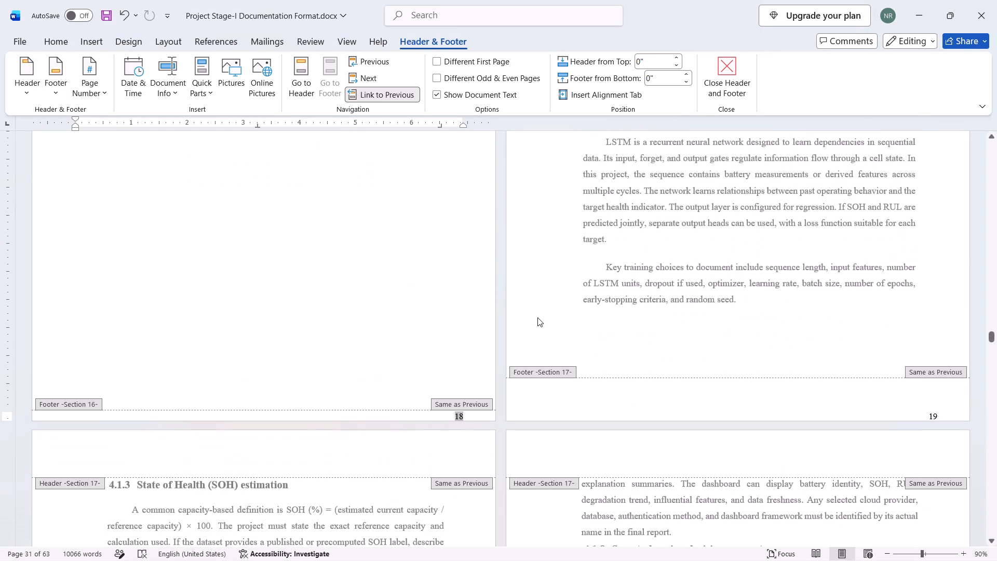
scroll(523, 411, down, 3)
scroll(523, 411, up, 2)
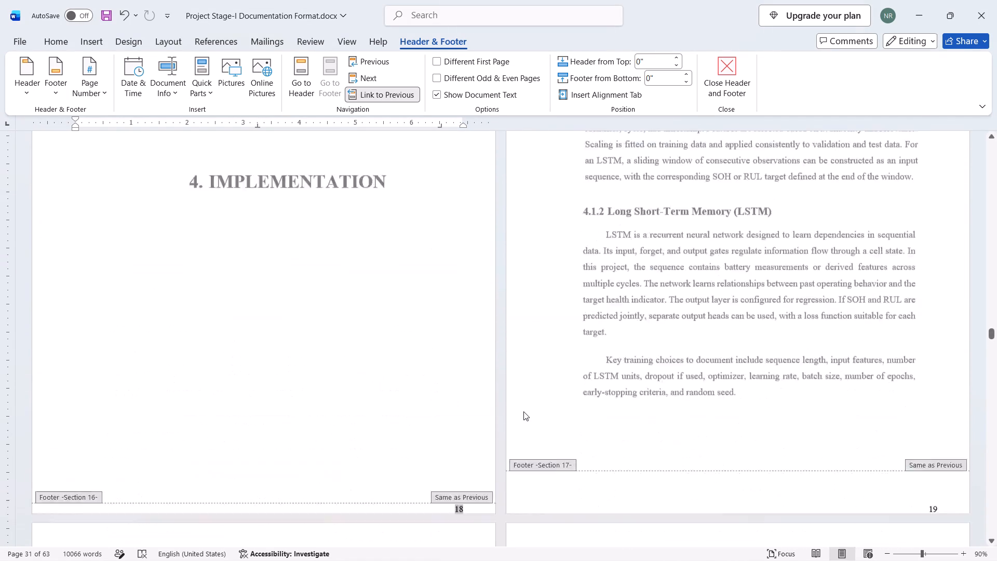
scroll(523, 411, up, 2)
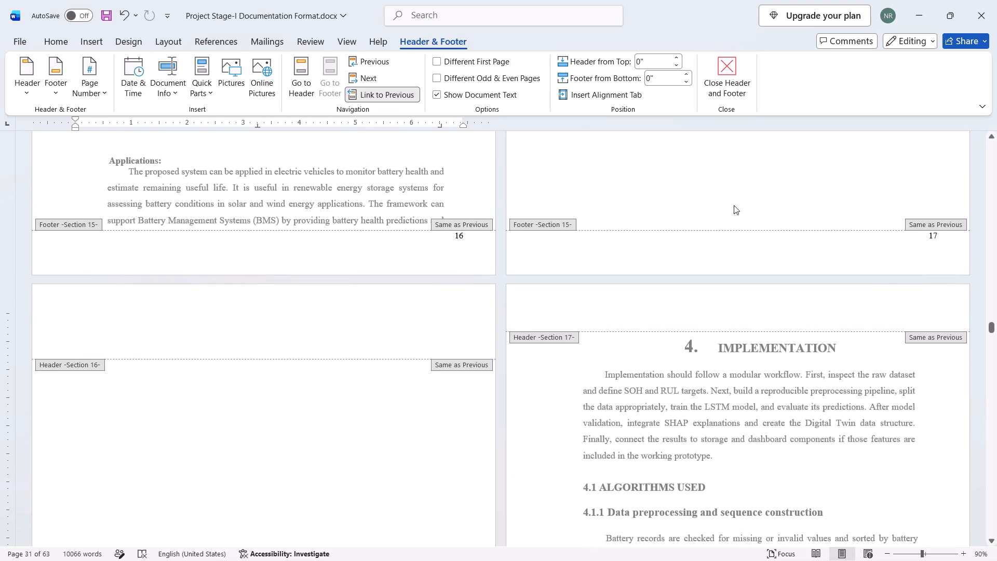
click(752, 184)
click(752, 184)
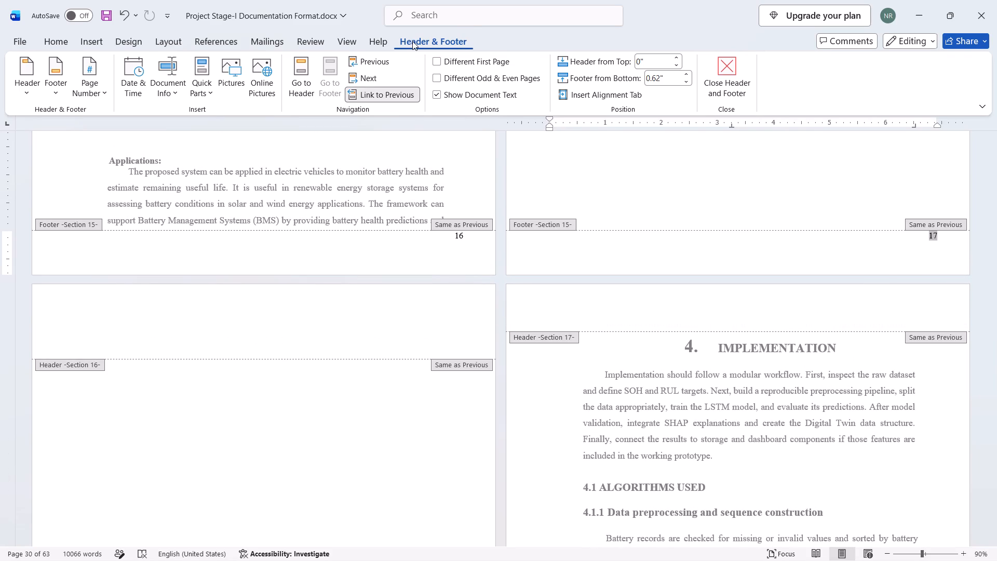
click(473, 32)
click(345, 44)
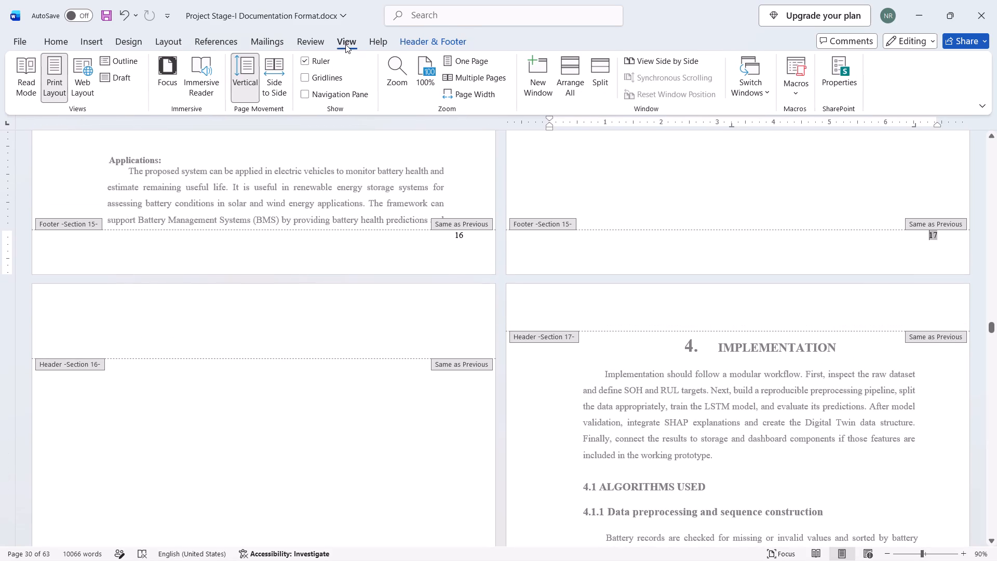
click(616, 189)
double_click(616, 189)
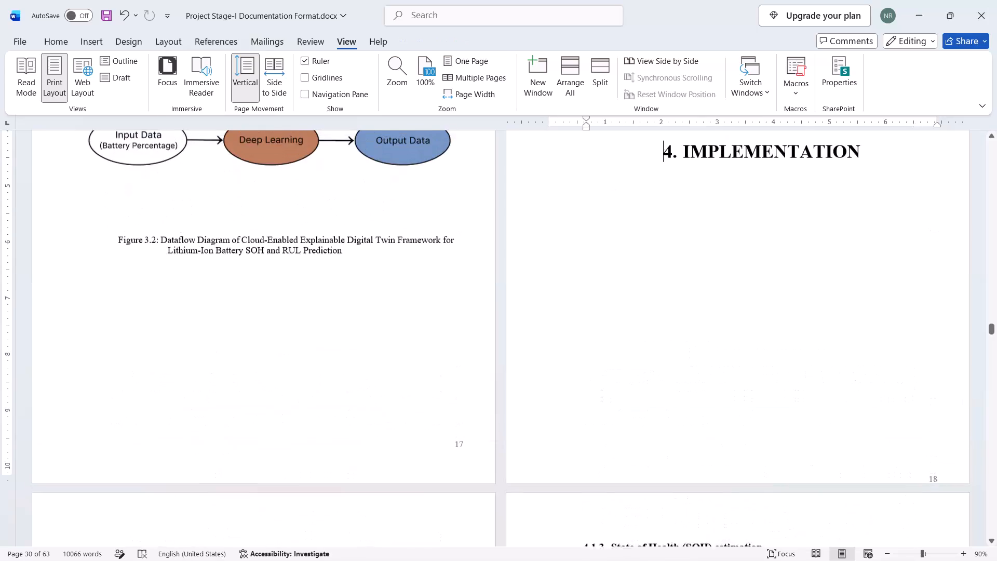
Examine the page numbers from the Implementation title page through the pages holding Figures 4.1 to 4.3.
scroll(616, 189, down, 6)
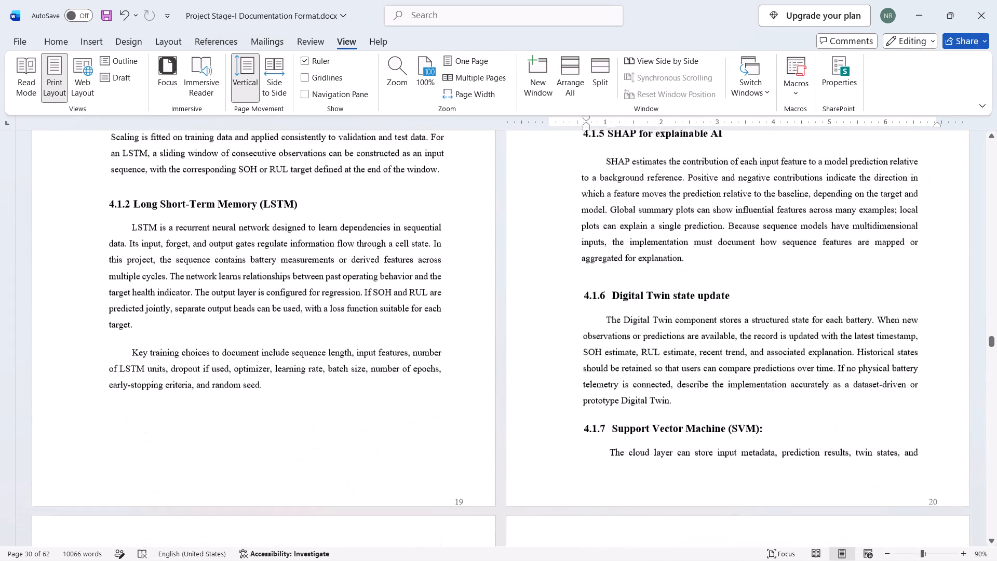
scroll(616, 189, down, 1)
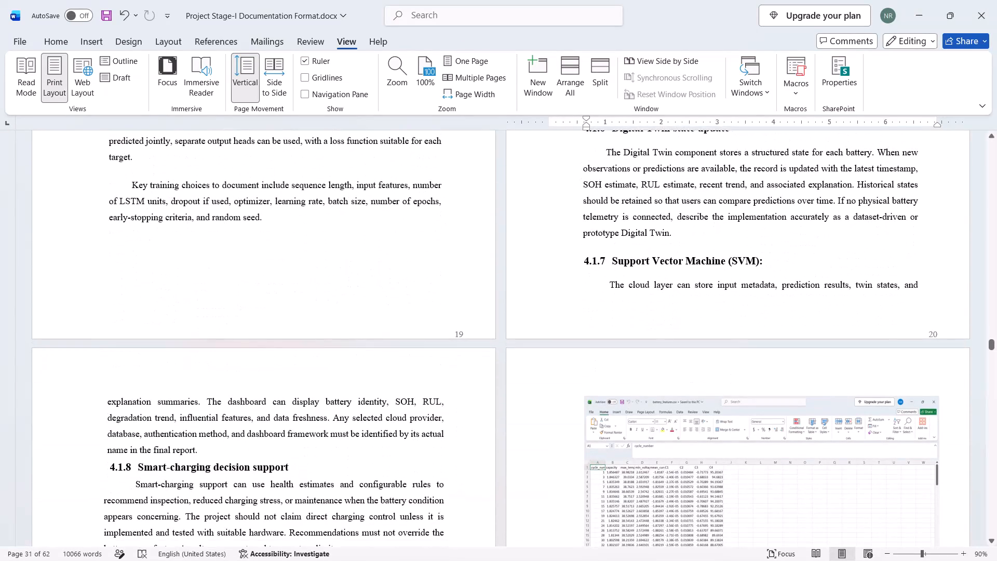
drag(563, 323, 505, 348)
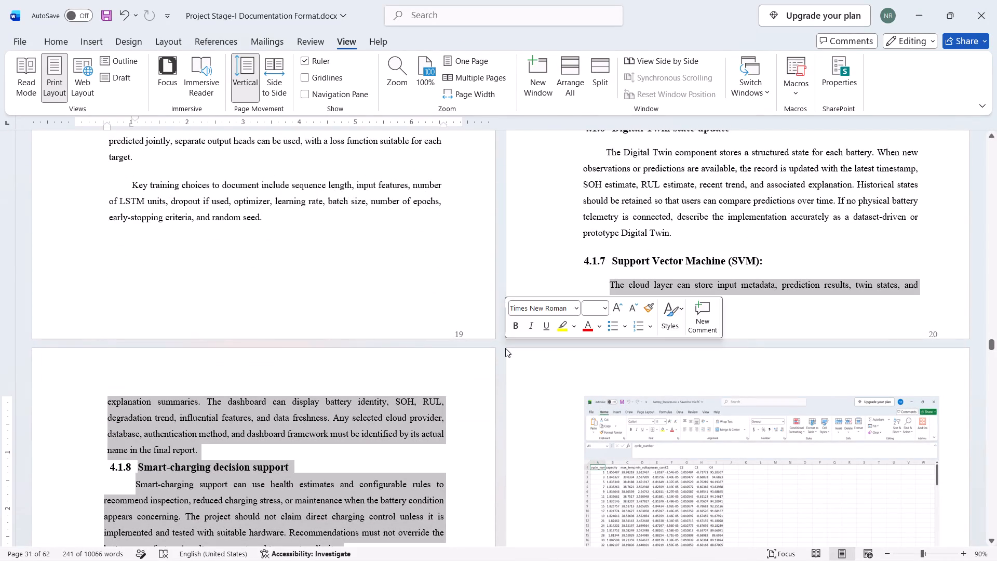
click(437, 273)
scroll(437, 273, up, 3)
scroll(437, 273, down, 2)
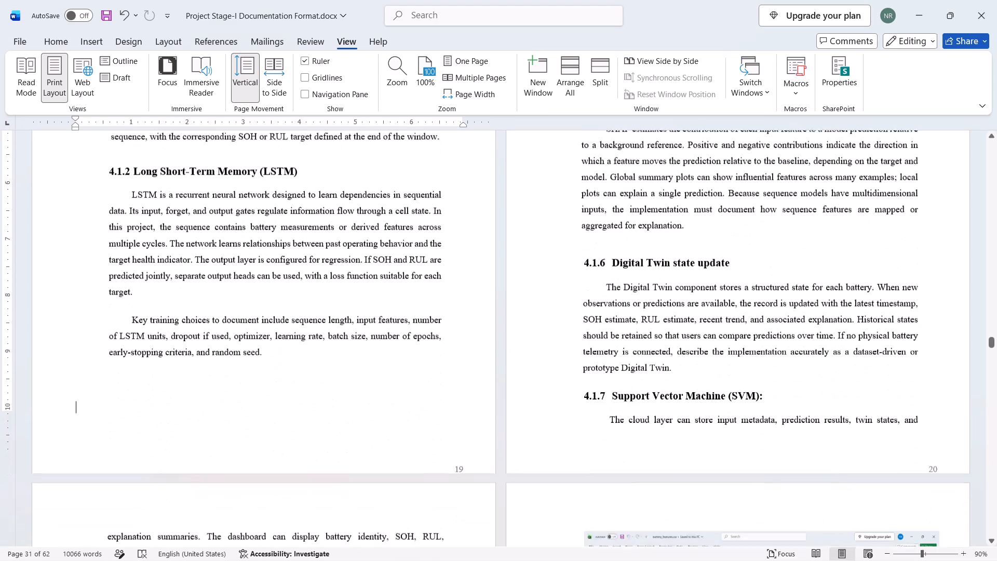
scroll(437, 273, up, 6)
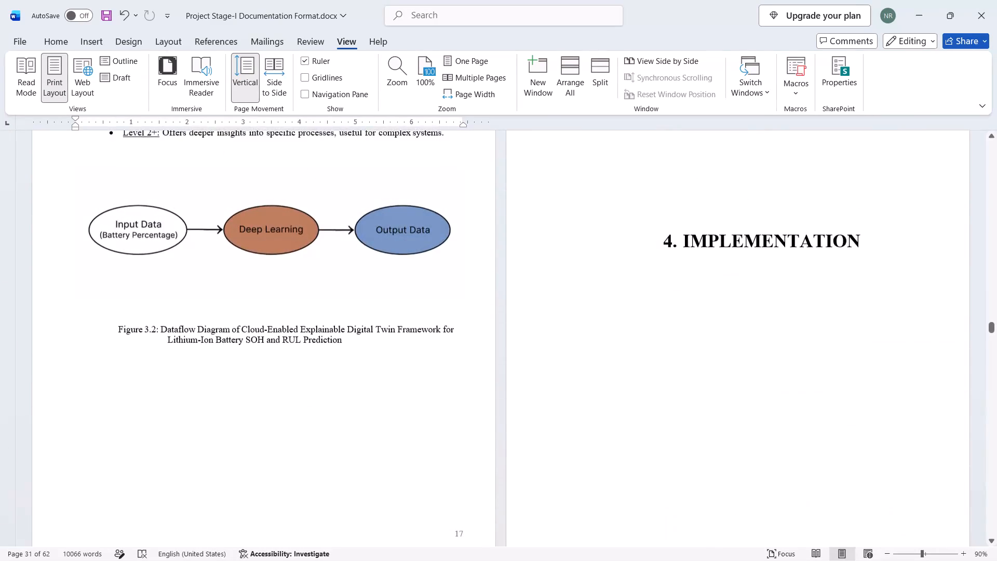
scroll(437, 273, down, 6)
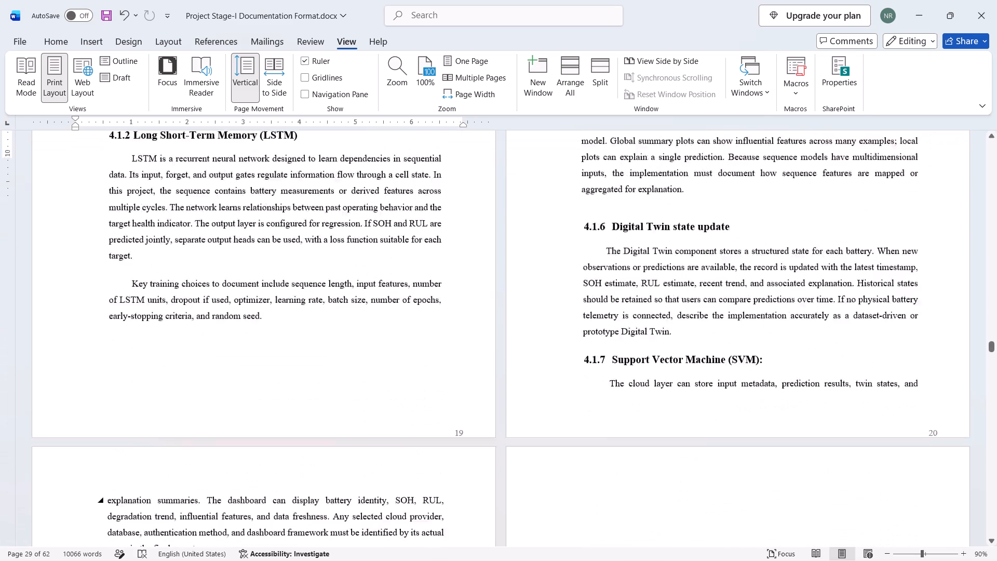
scroll(437, 273, down, 1)
scroll(437, 273, up, 1)
scroll(437, 273, down, 2)
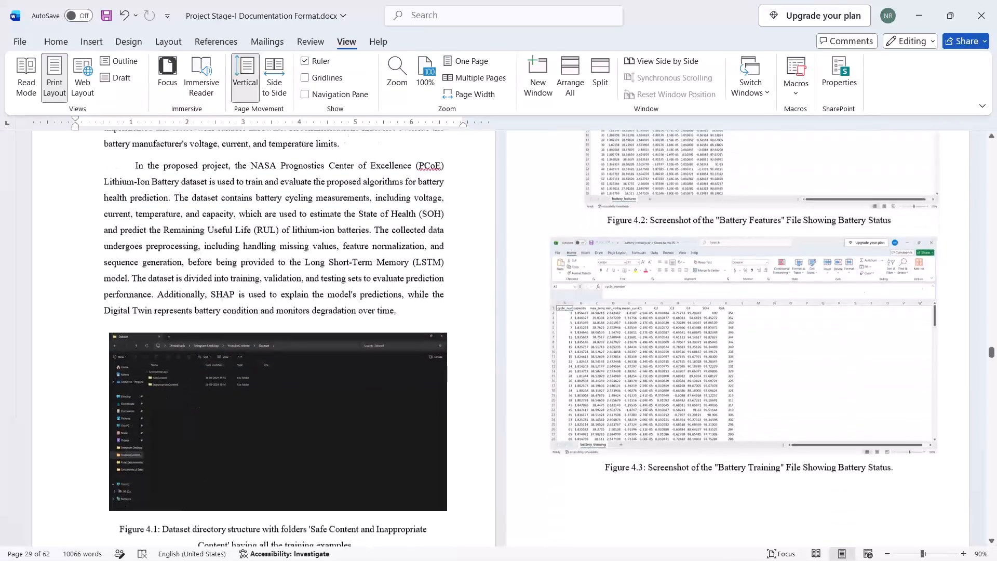
scroll(437, 273, down, 1)
scroll(437, 273, up, 2)
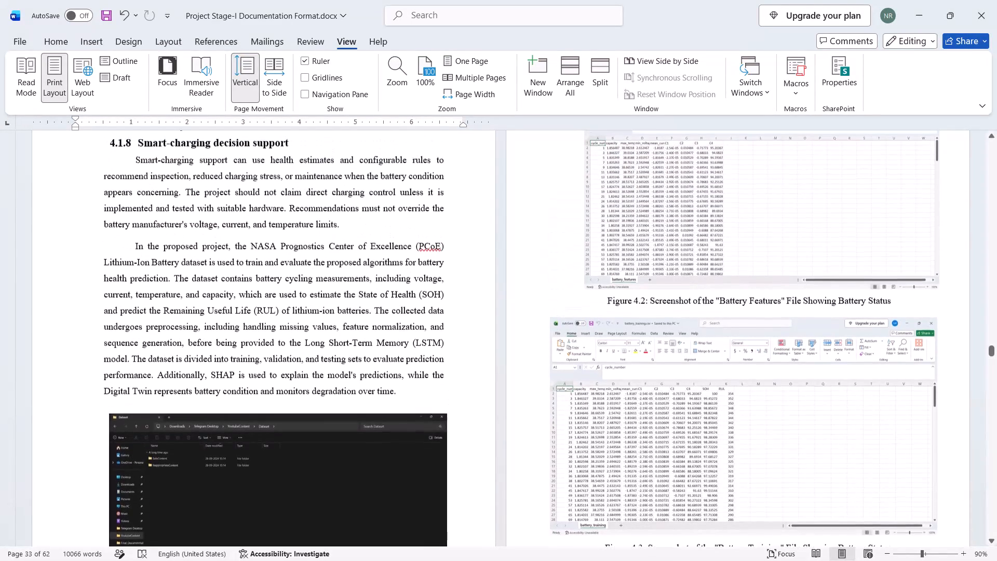
Copy the Figure 4.2 caption text "Screenshot of the "Battery Features" File Showing Battery Status" without its figure number.
drag(898, 302, 867, 299)
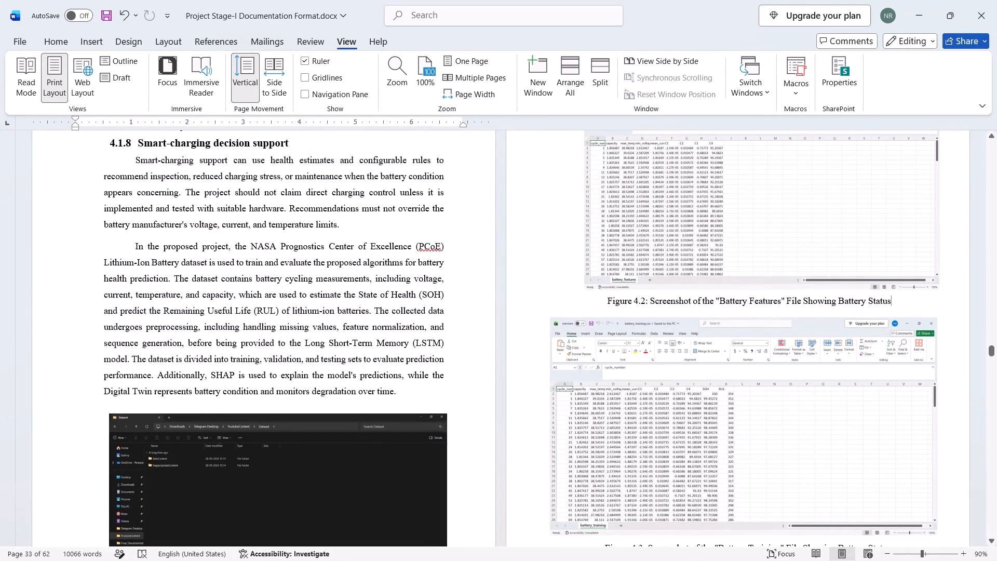
drag(867, 299, 616, 305)
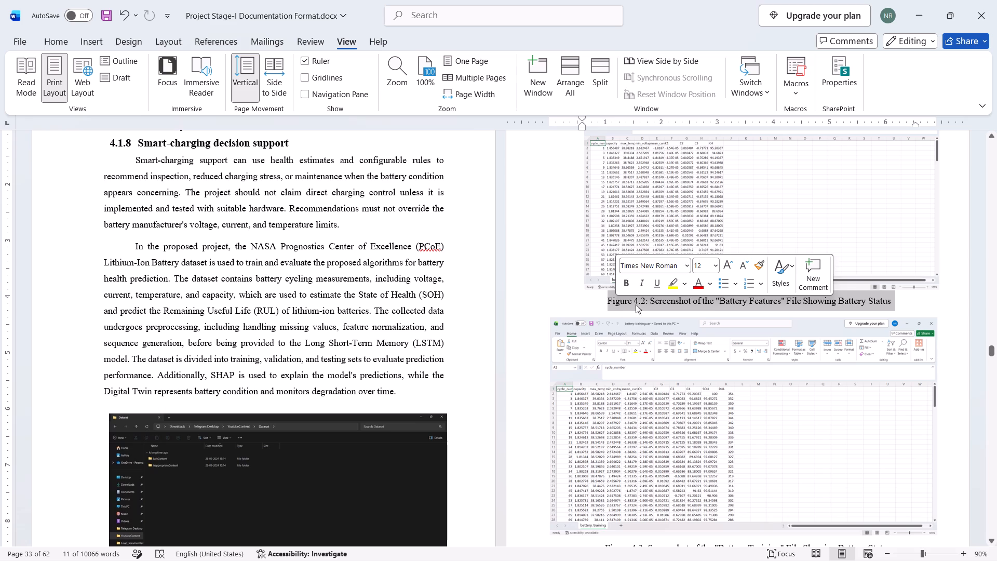
click(878, 296)
drag(893, 301, 662, 311)
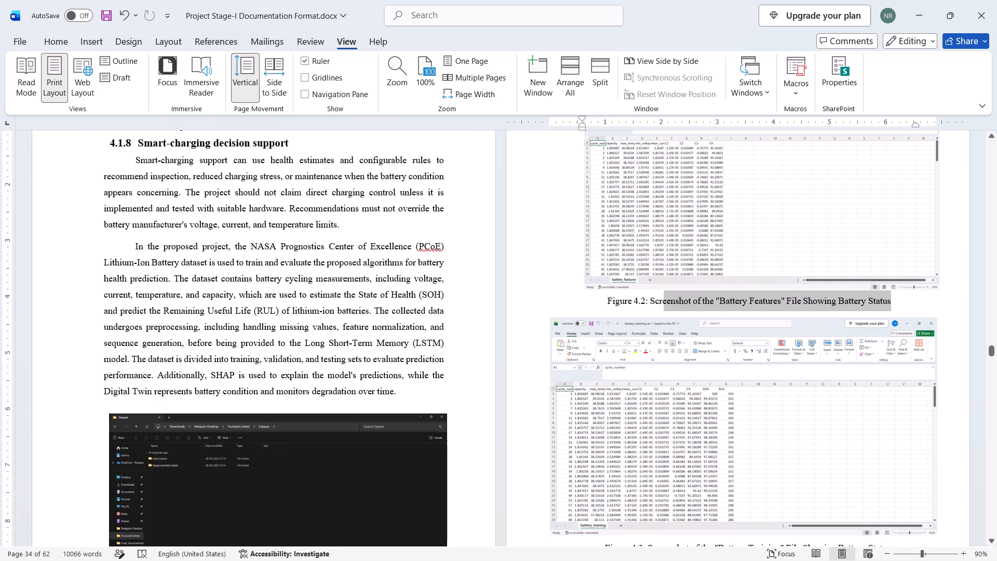
drag(662, 311, 650, 308)
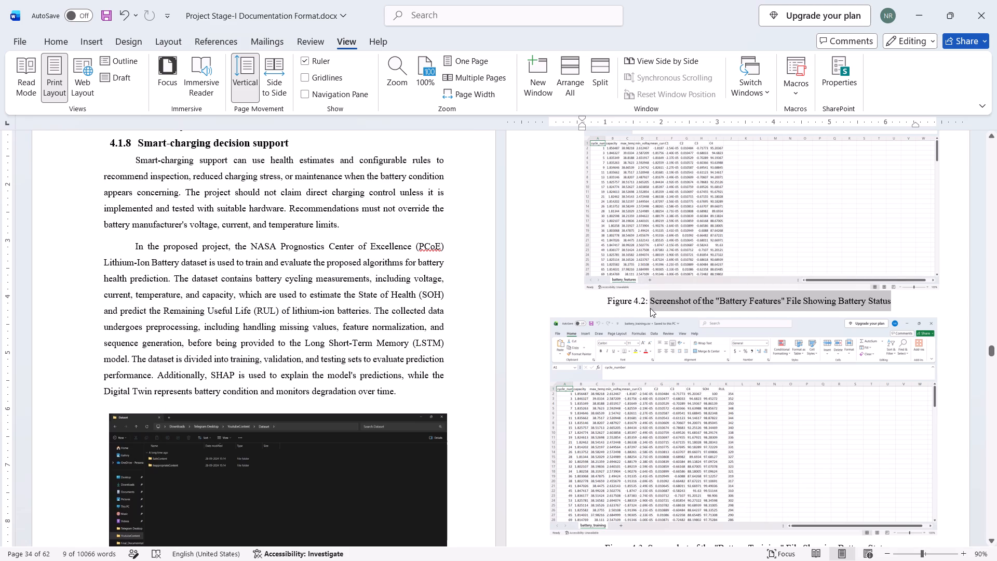
key(ctrl+c)
Set the page number of Figure 4.1 in the List of Figures to 22.
scroll(540, 282, down, 1)
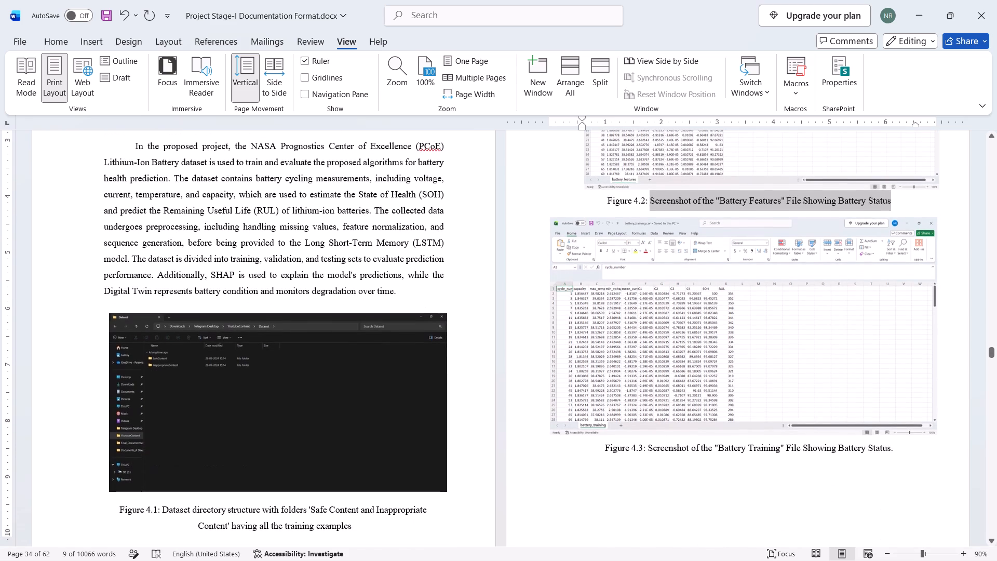
scroll(540, 282, down, 1)
scroll(540, 282, up, 20)
scroll(540, 282, up, 8)
scroll(540, 282, down, 1)
scroll(540, 282, up, 1)
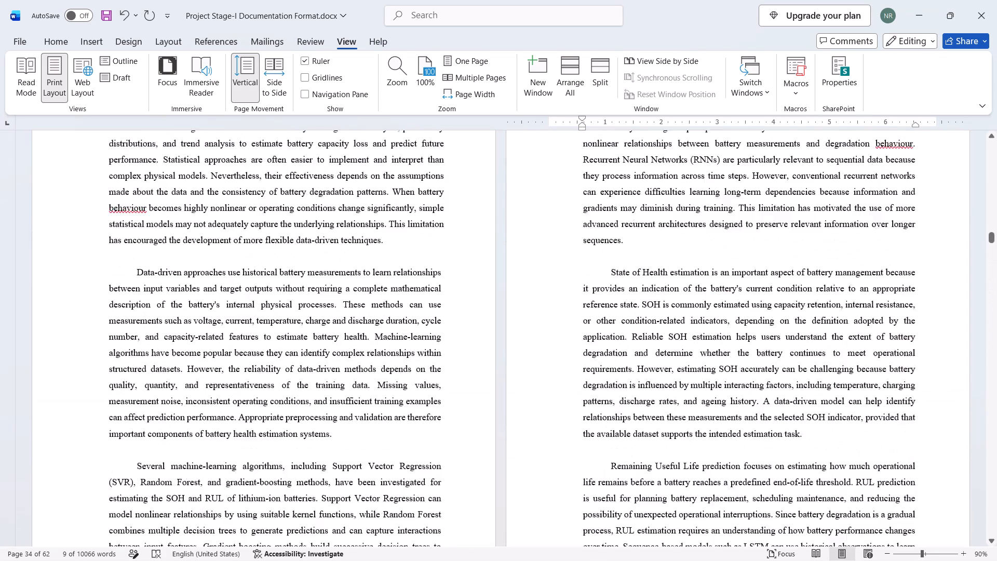
scroll(540, 282, up, 14)
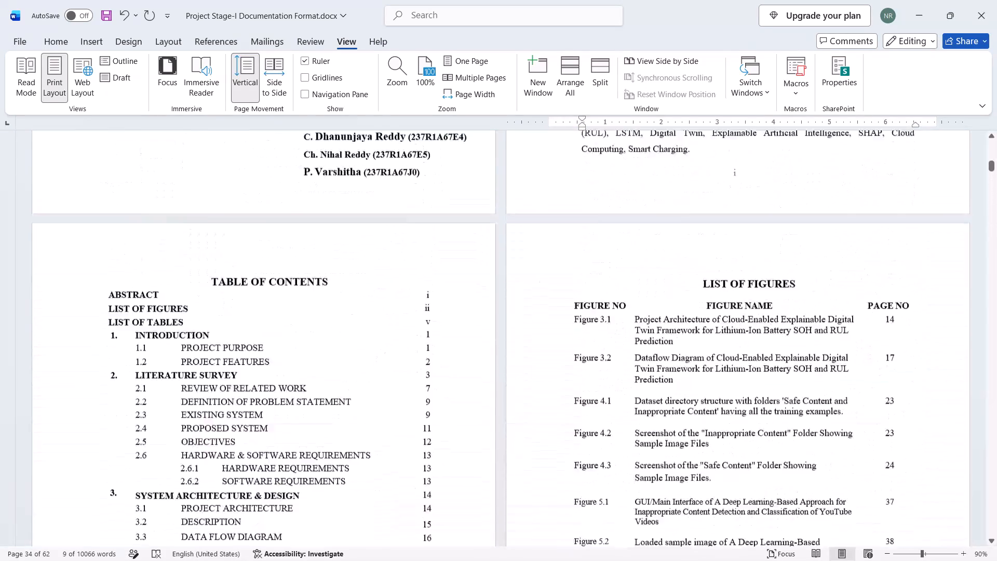
scroll(540, 282, down, 5)
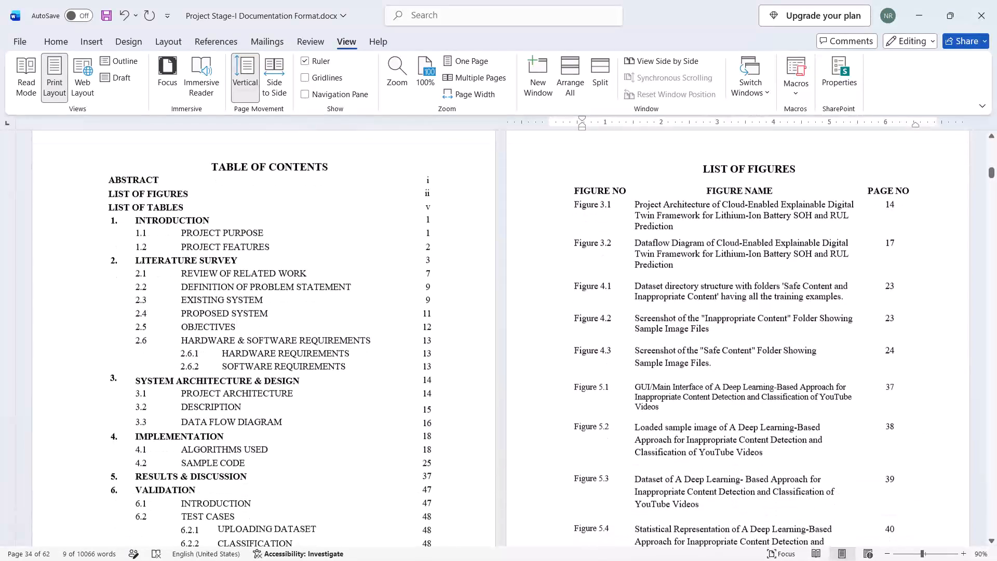
click(893, 286)
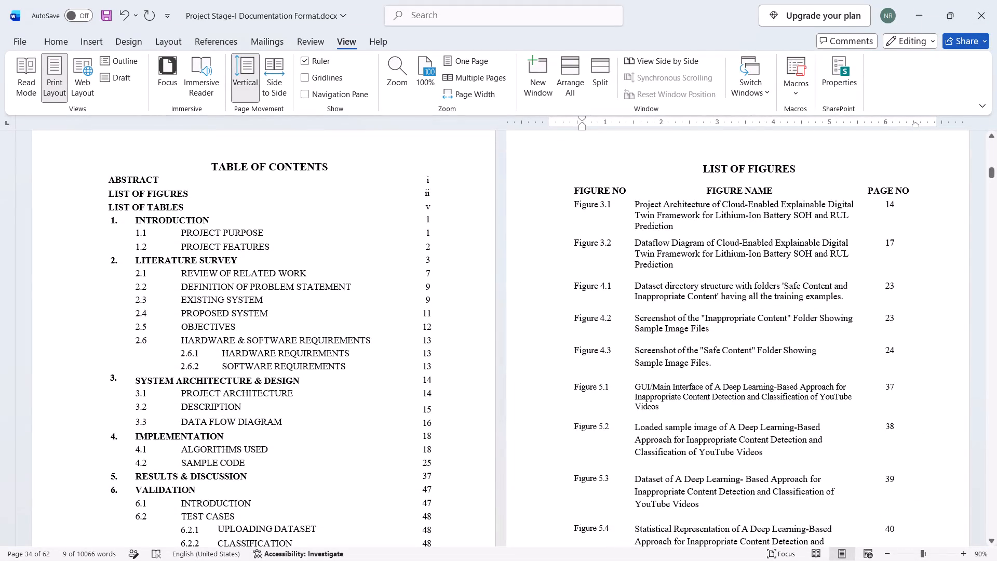
key(BackSpace)
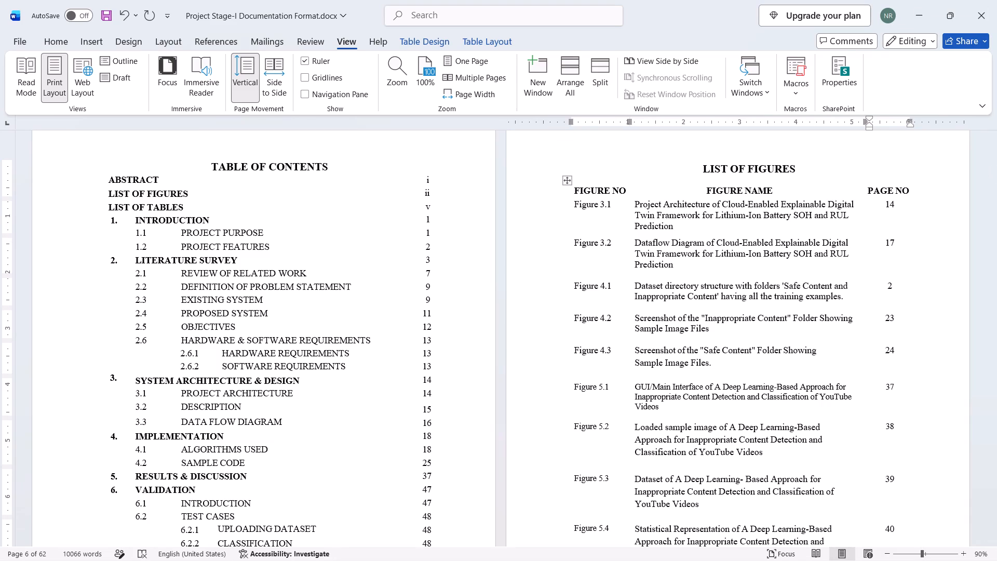
key(2)
Set the page number of Figure 4.2 in the List of Figures to 22.
click(897, 320)
key(BackSpace)
key(2)
Set the page number of Figure 4.3 in the List of Figures to 22.
click(896, 355)
key(BackSpace)
key(2)
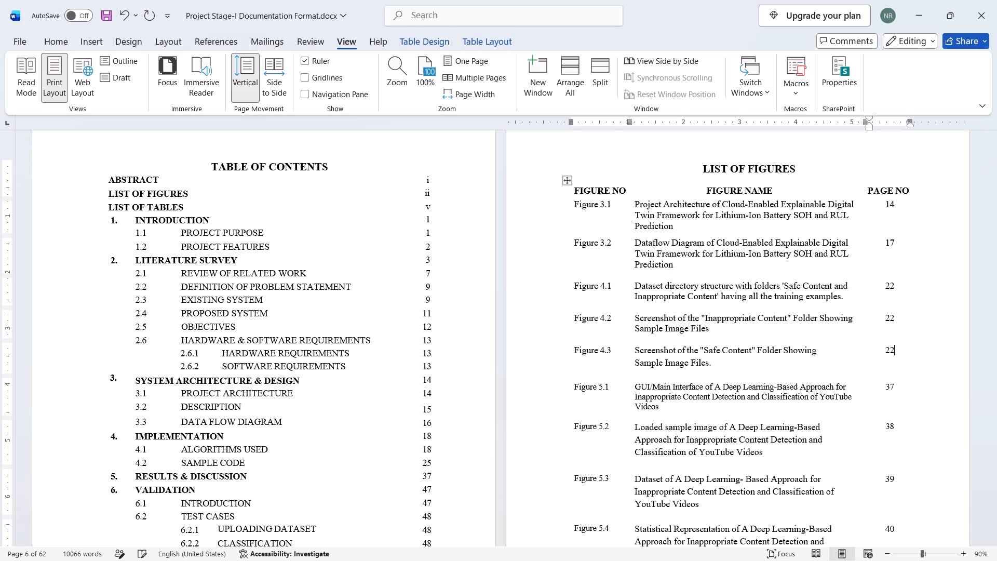
Set the page number of Figure 4.1 in the List of Figures to 21.
click(895, 286)
key(BackSpace)
key(1)
Replace the Figure 4.2 name in the List of Figures with the copied "Battery Features" caption text.
drag(712, 331, 644, 319)
key(ctrl+v)
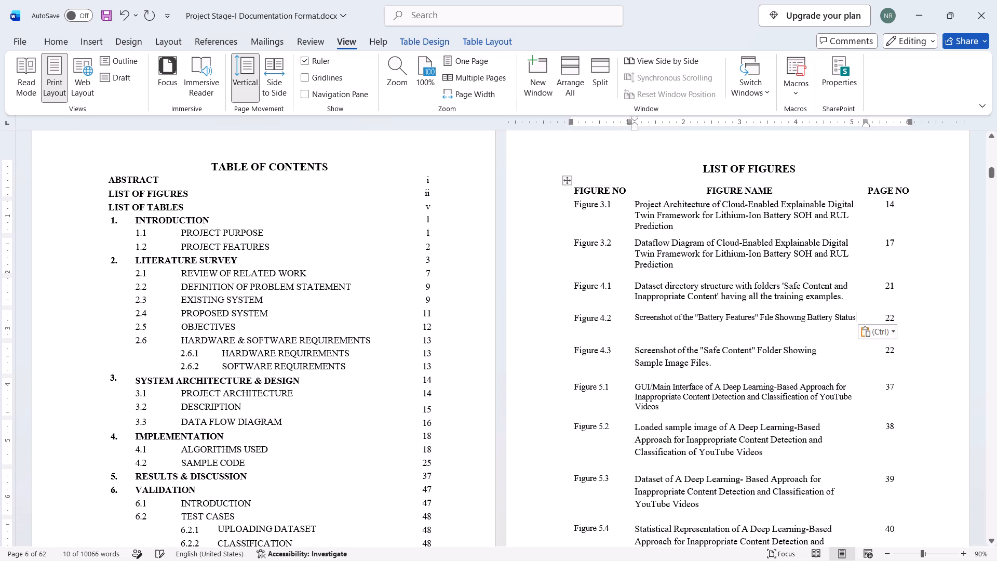
Format the Figure 4.2 name in the List of Figures as 12 pt justified text.
double_click(658, 293)
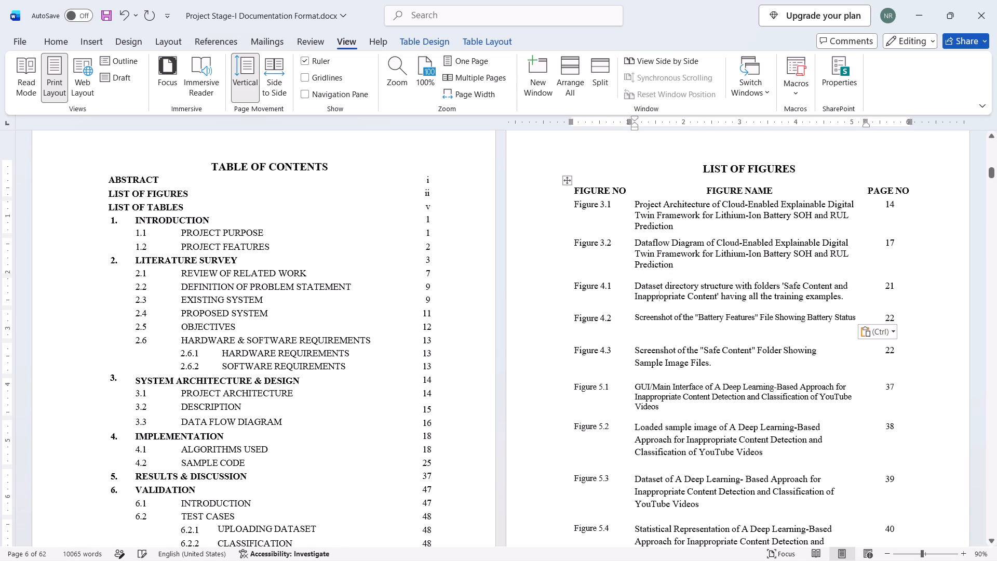
click(52, 42)
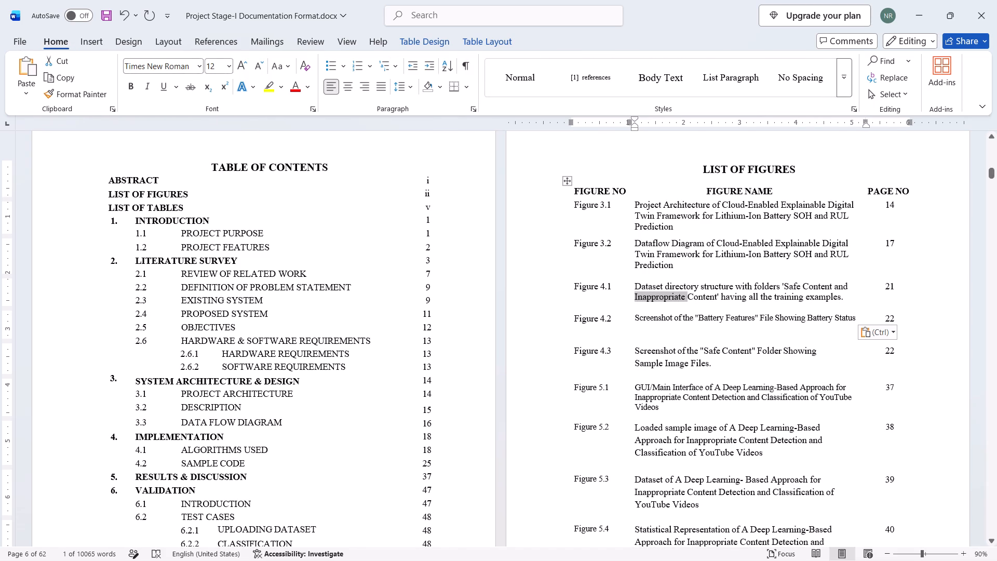
drag(634, 319, 836, 323)
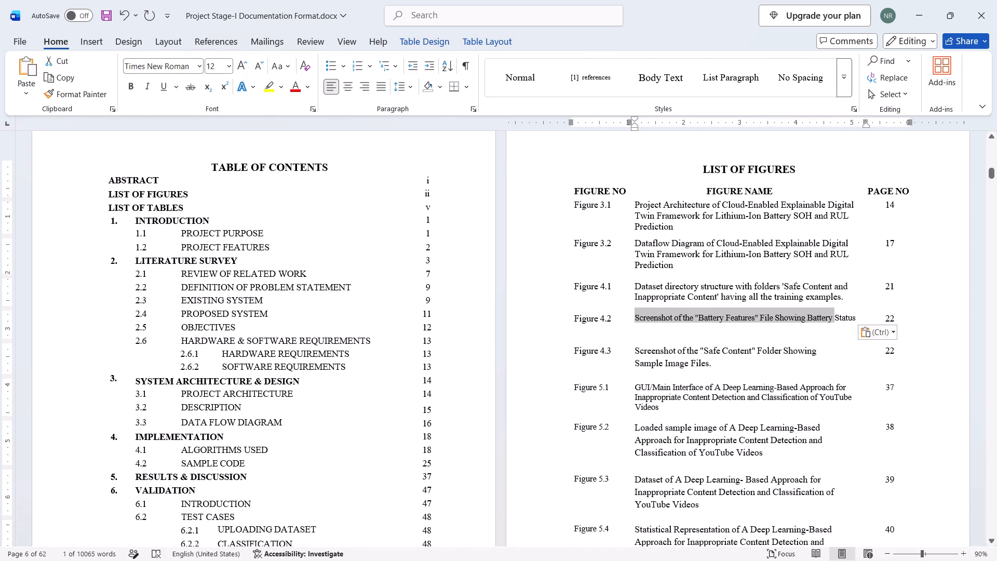
drag(836, 323, 847, 324)
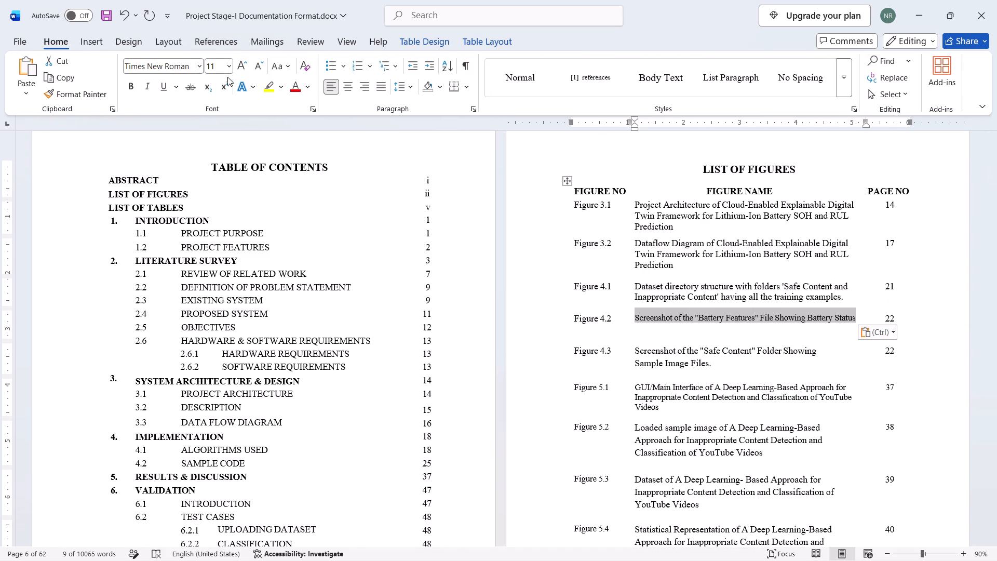
click(240, 68)
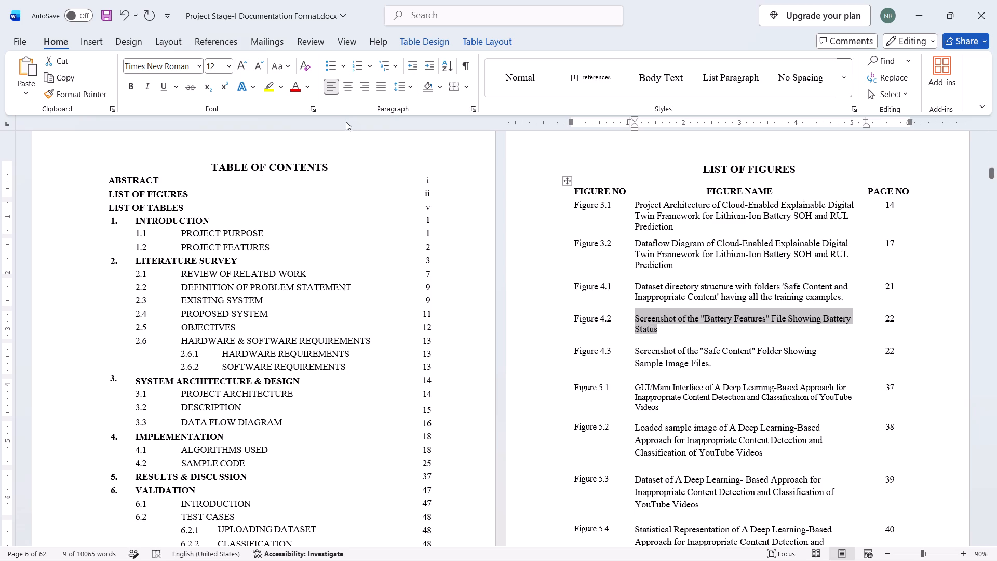
click(381, 83)
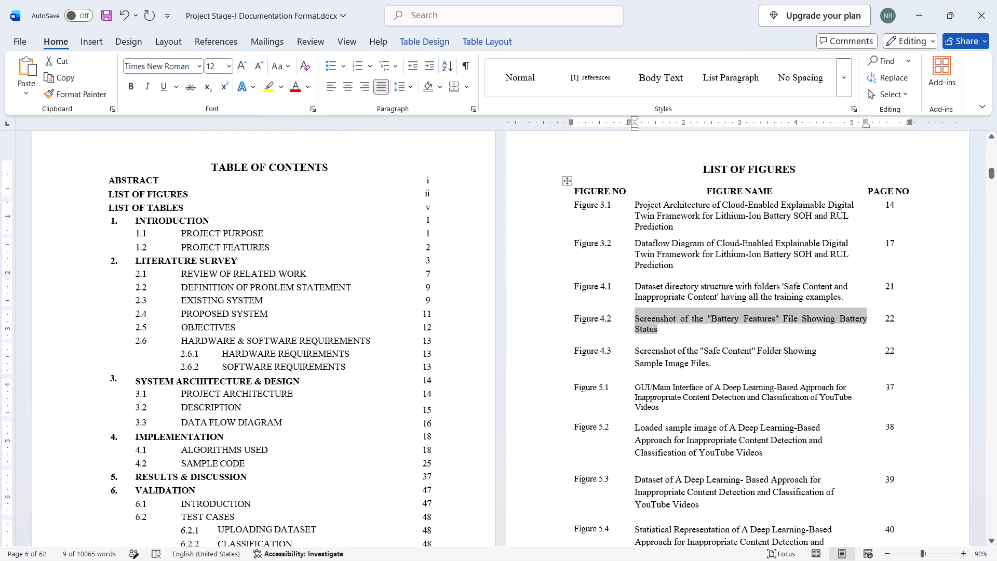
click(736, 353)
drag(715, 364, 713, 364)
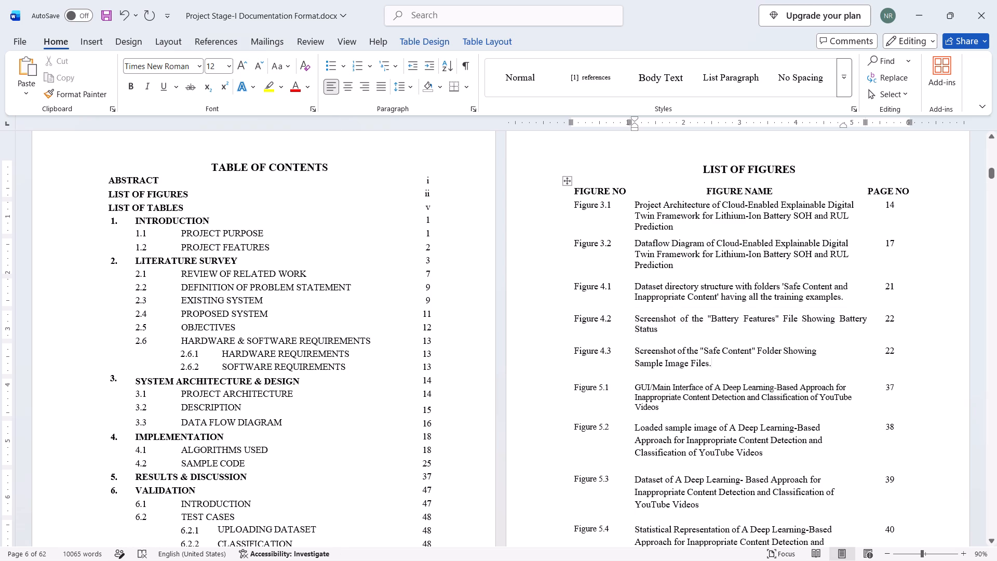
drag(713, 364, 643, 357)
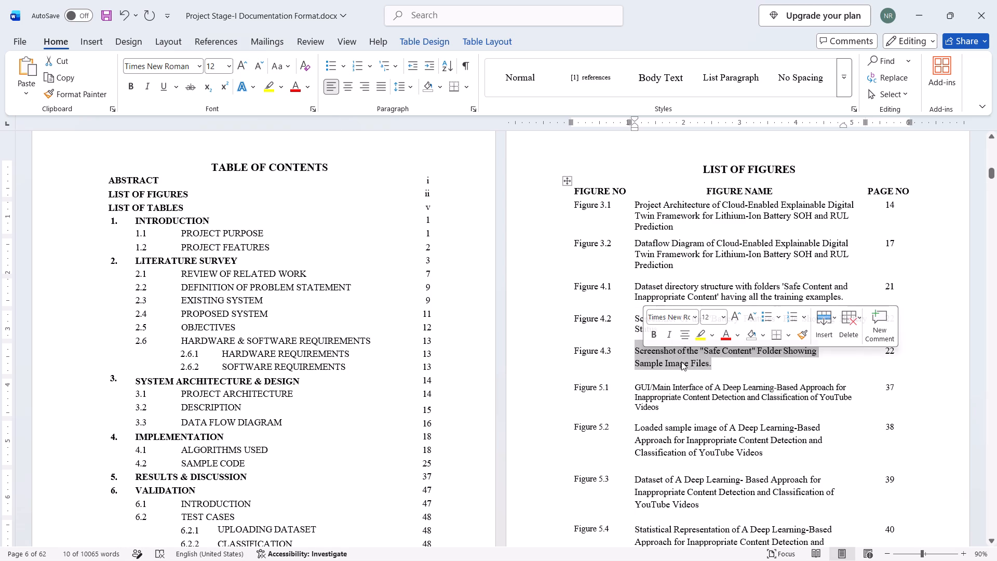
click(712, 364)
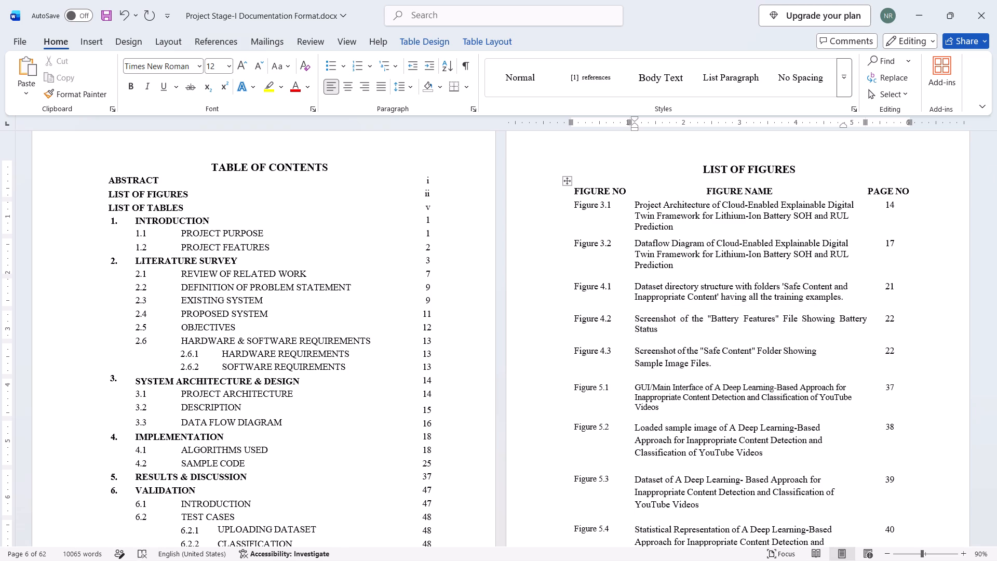
Copy the full Figure 4.3 caption for the "Battery Training" file, including its figure number, from the Implementation chapter.
scroll(692, 381, down, 1)
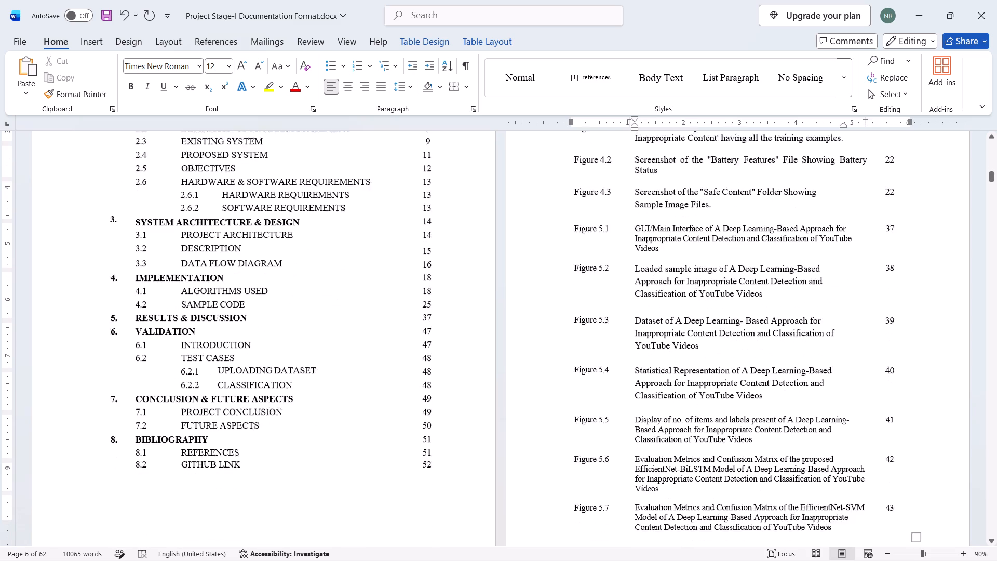
scroll(692, 381, down, 1)
scroll(378, 344, down, 7)
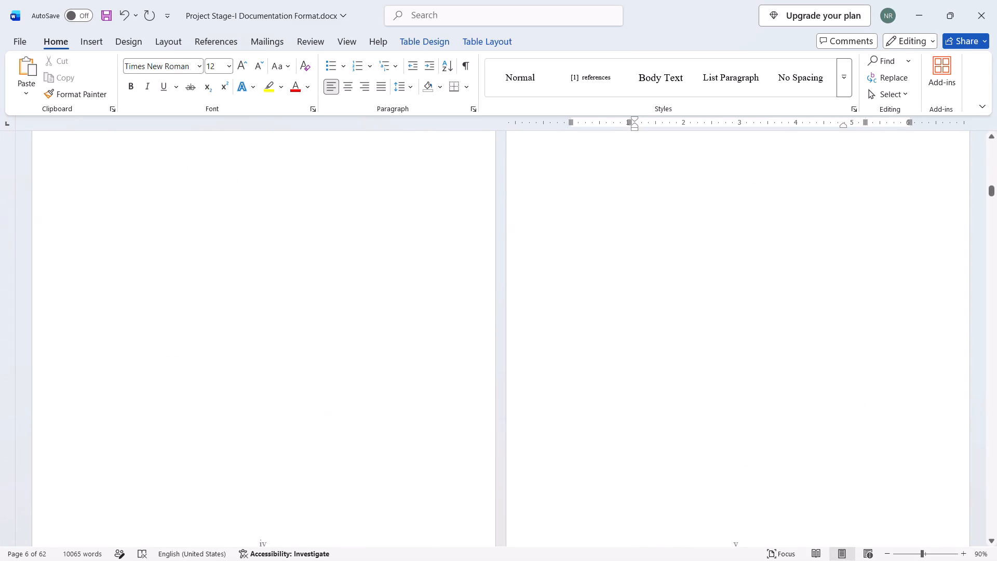
scroll(378, 344, down, 17)
scroll(378, 344, down, 15)
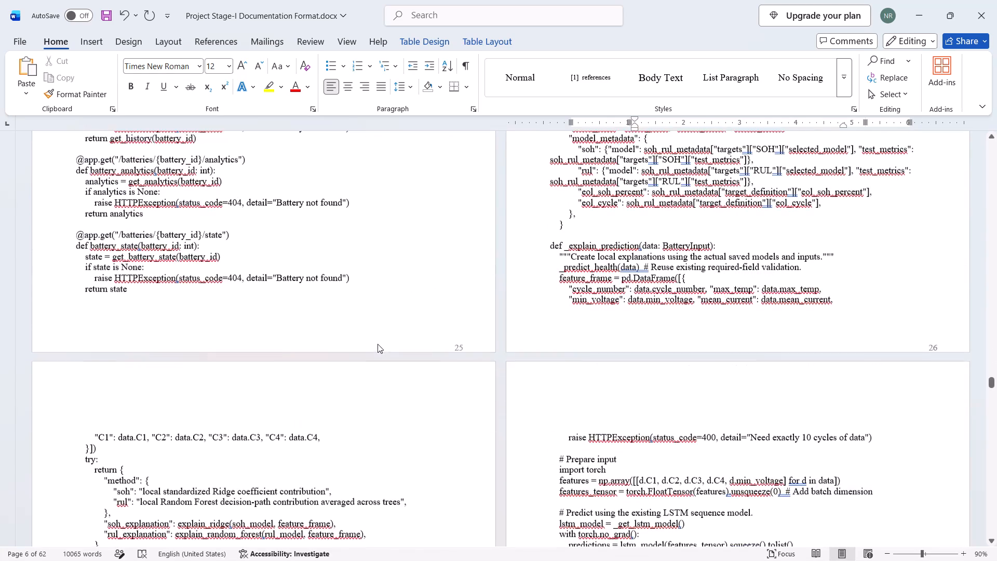
scroll(378, 344, down, 3)
scroll(378, 344, up, 8)
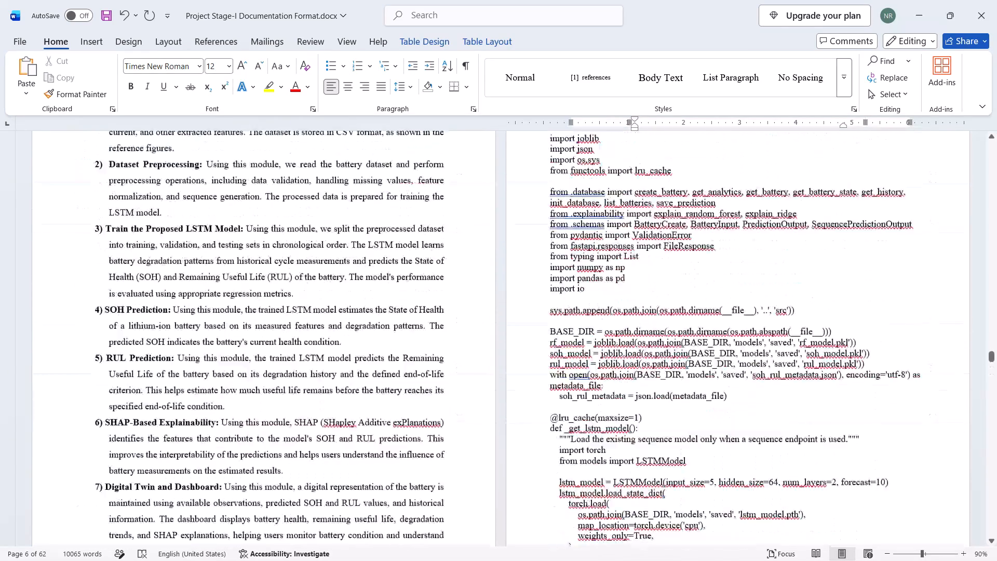
scroll(378, 344, up, 1)
scroll(378, 344, down, 3)
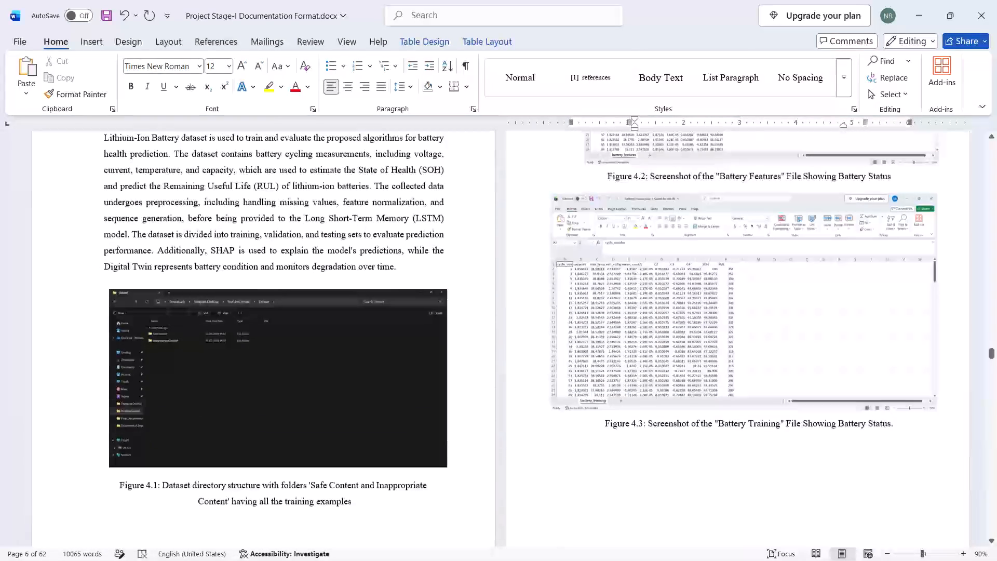
drag(901, 426, 773, 429)
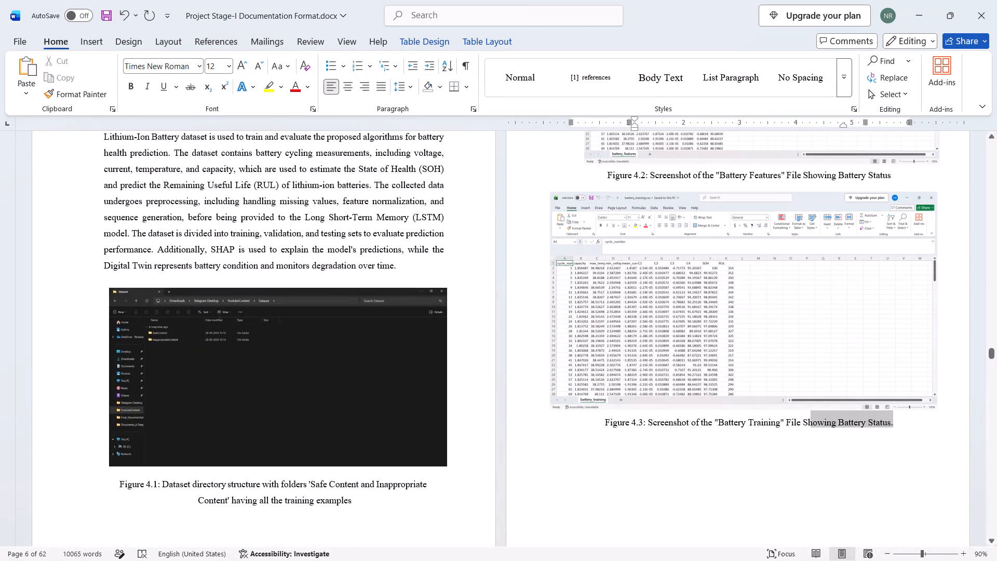
drag(773, 429, 603, 423)
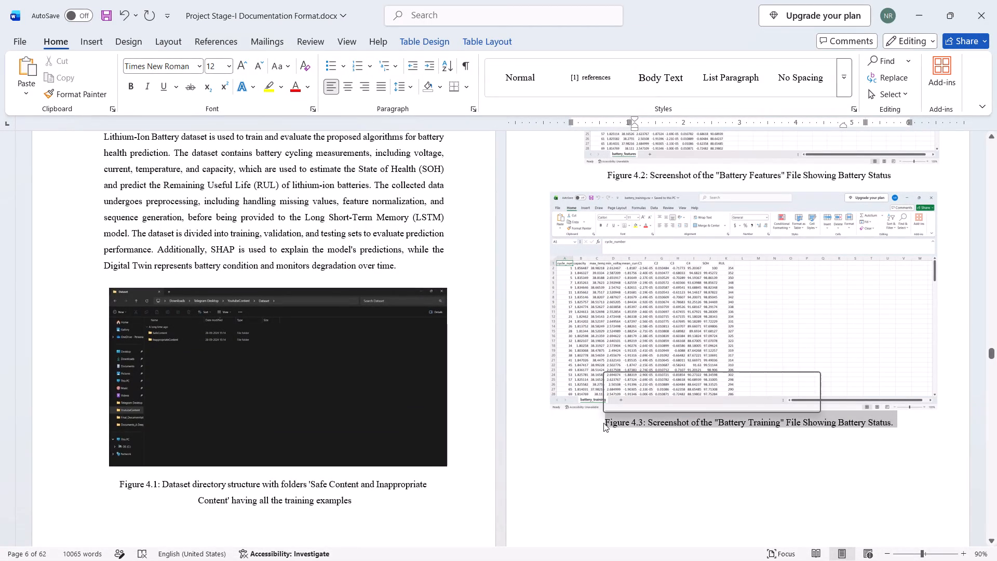
key(ctrl+c)
click(588, 475)
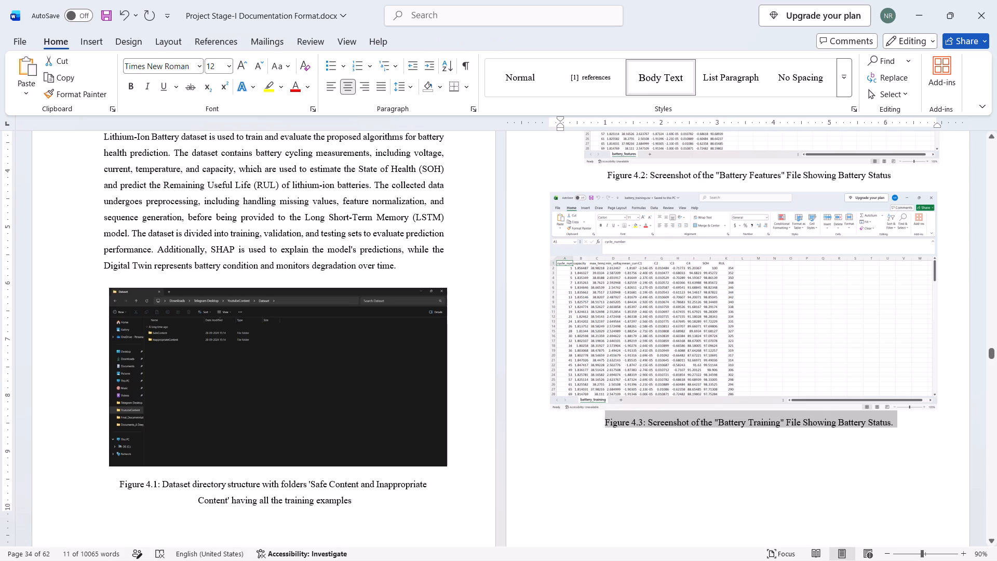
Replace the Figure 4.3 name in the List of Figures with the copied "Battery Training" caption, pasted as text only.
scroll(588, 475, down, 3)
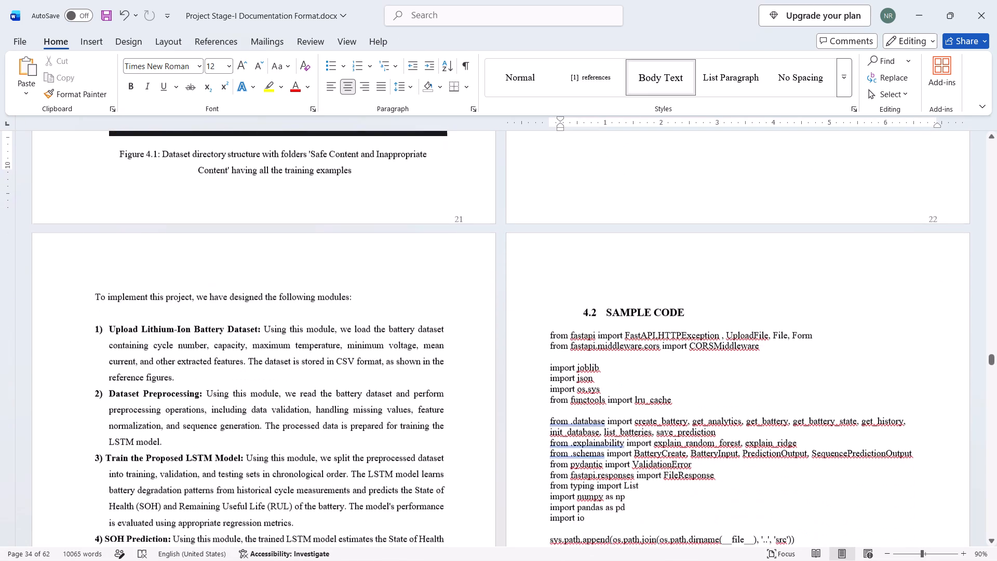
scroll(589, 418, up, 6)
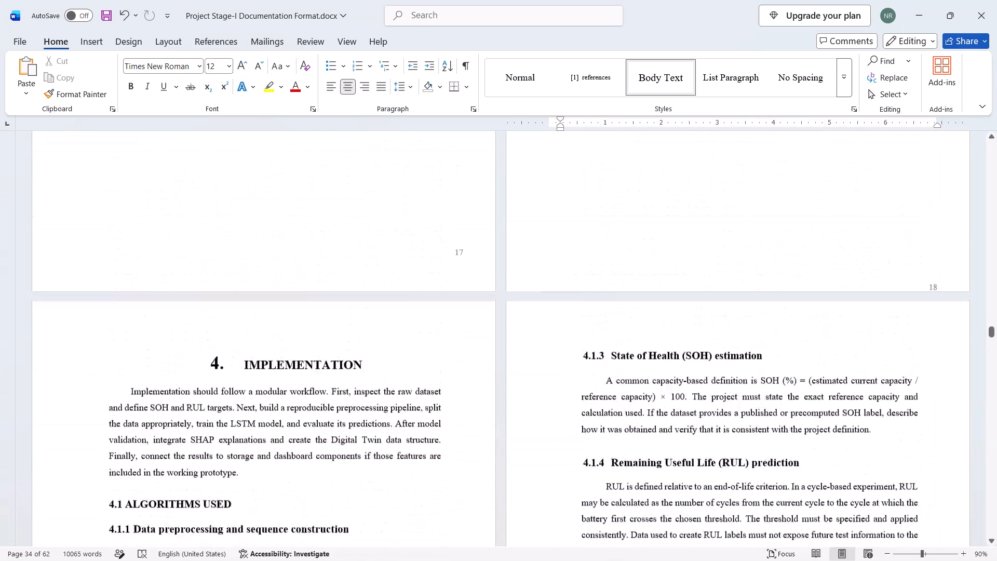
scroll(589, 418, up, 5)
scroll(589, 418, down, 1)
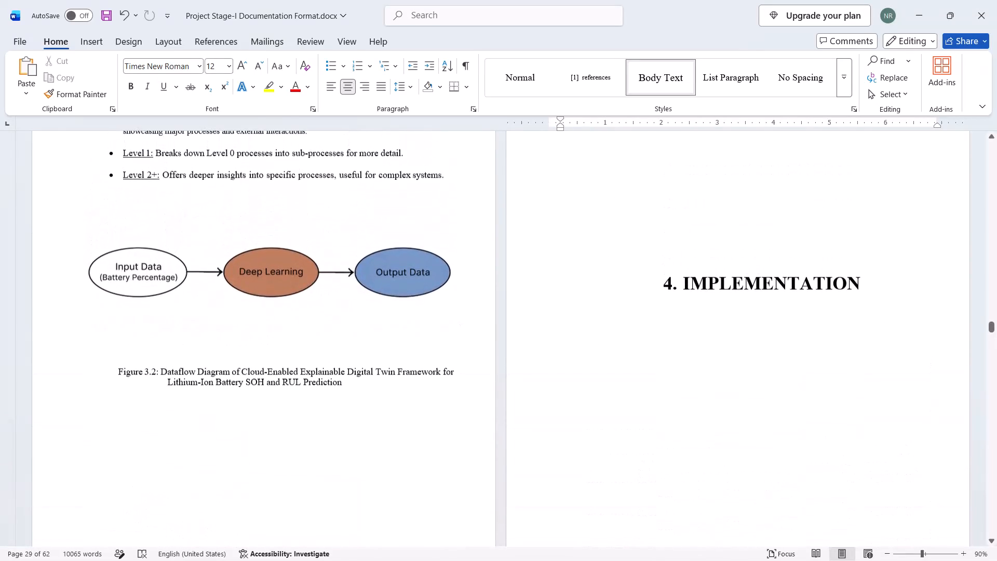
scroll(589, 418, down, 2)
scroll(589, 418, up, 20)
scroll(589, 418, up, 1)
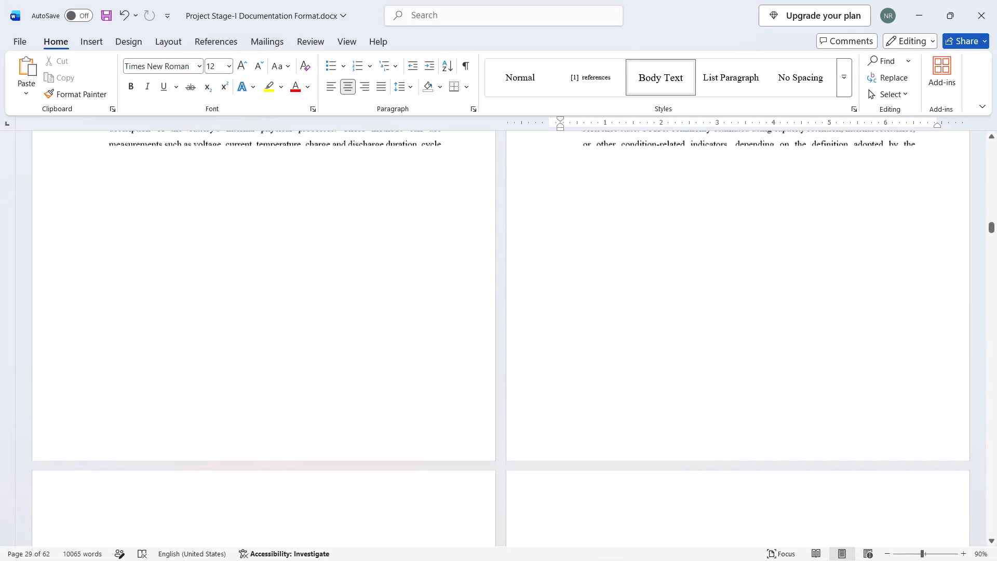
scroll(589, 418, up, 15)
scroll(589, 418, down, 1)
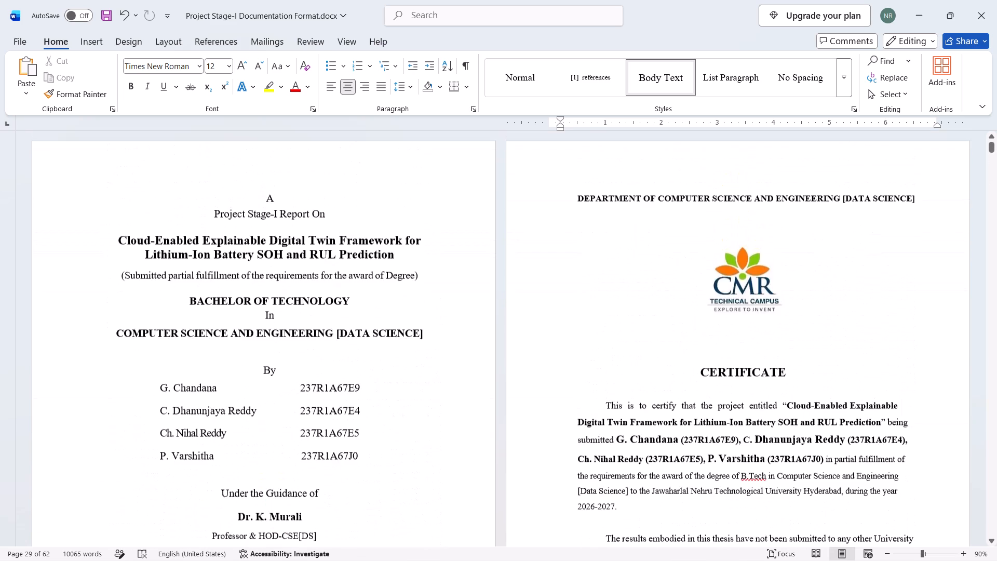
scroll(589, 418, down, 4)
scroll(589, 418, up, 1)
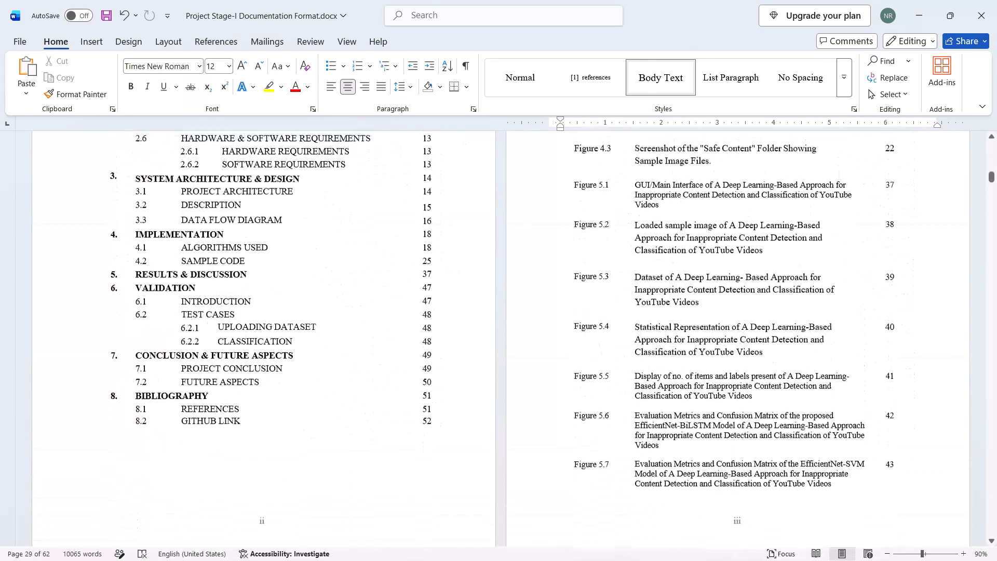
scroll(589, 418, up, 1)
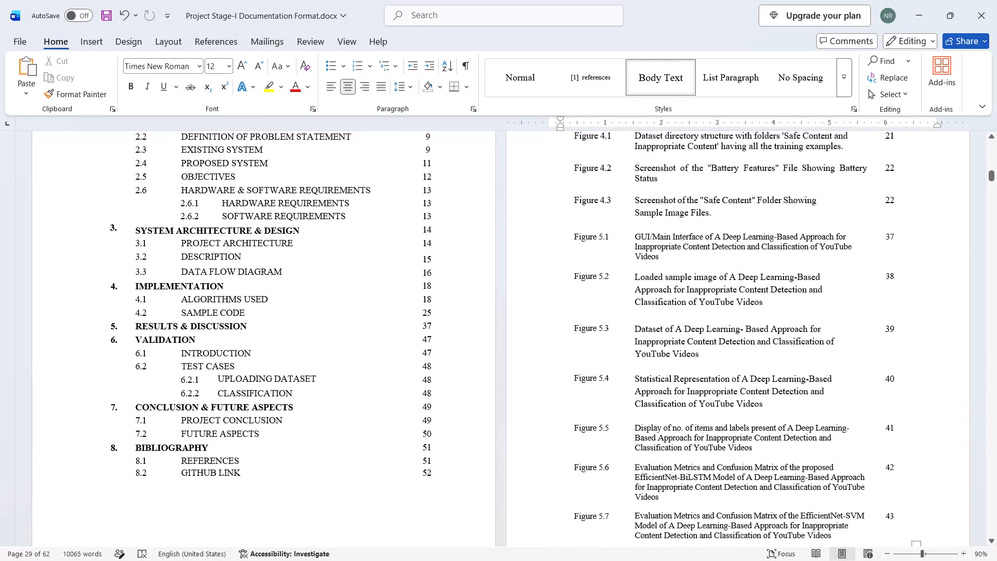
drag(713, 211, 639, 204)
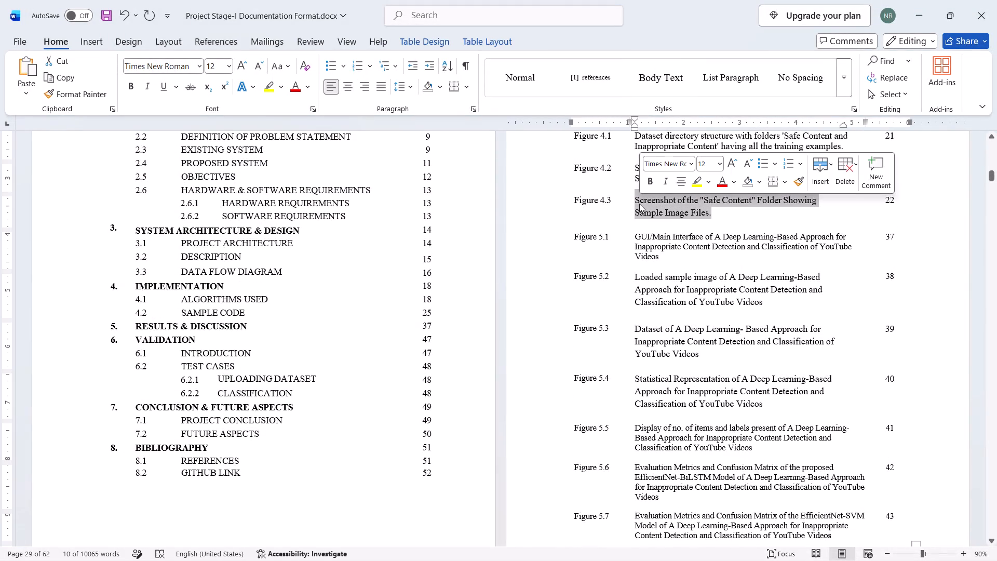
key(ctrl+shift+v)
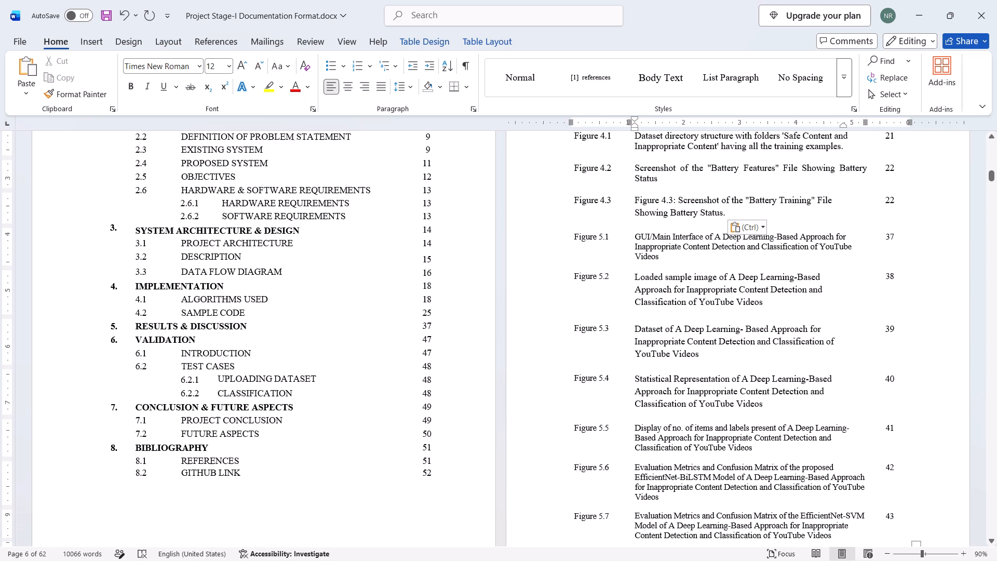
Examine the page numbering and contents from the sample code through the Results & Discussion chapter.
scroll(379, 284, up, 1)
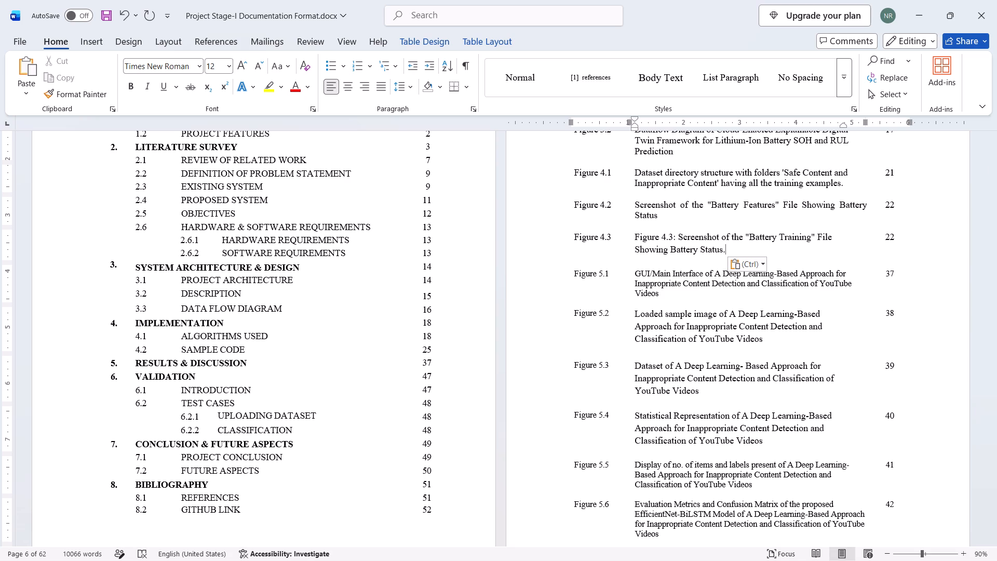
scroll(366, 367, down, 20)
scroll(366, 367, down, 11)
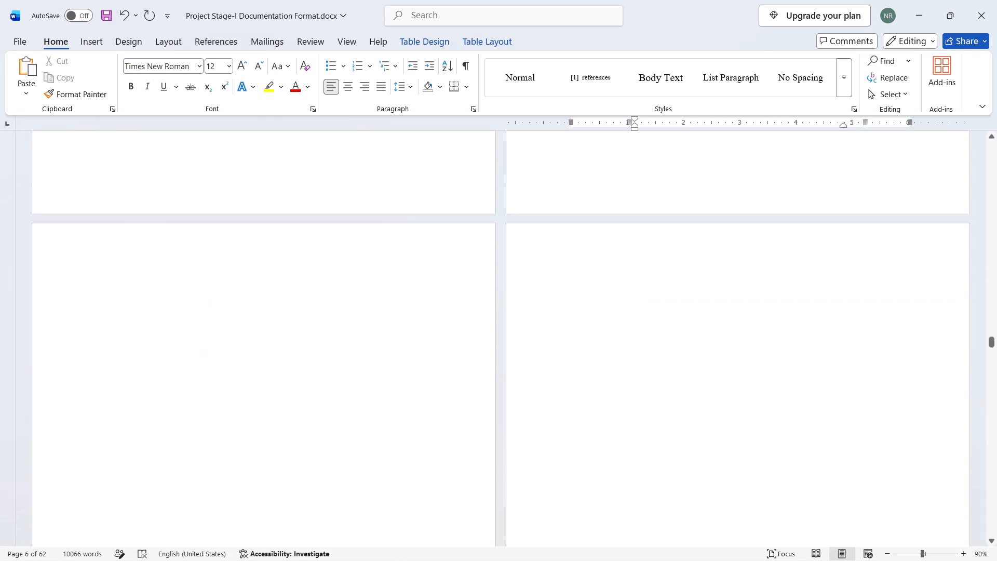
scroll(366, 367, down, 1)
scroll(366, 367, up, 3)
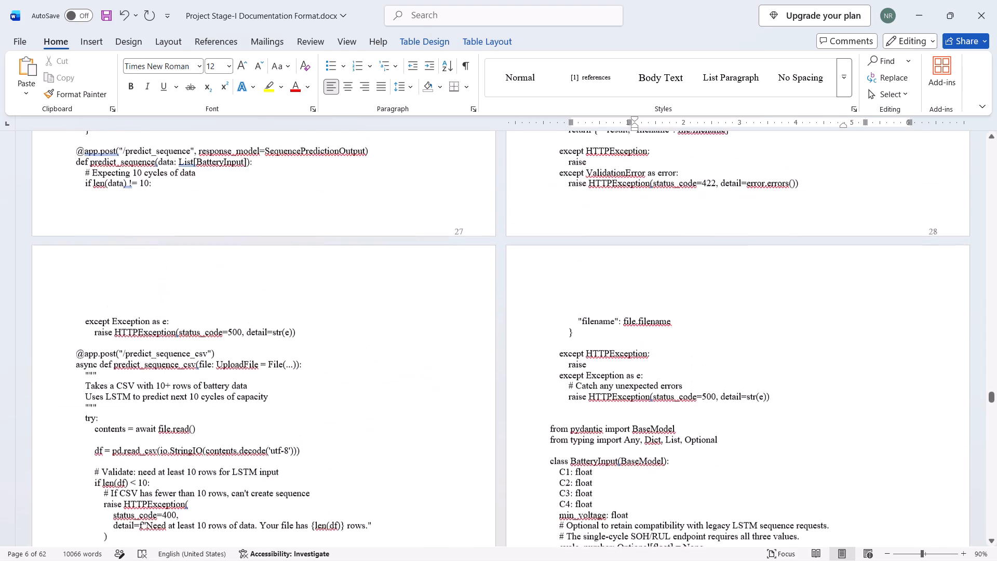
scroll(366, 367, up, 6)
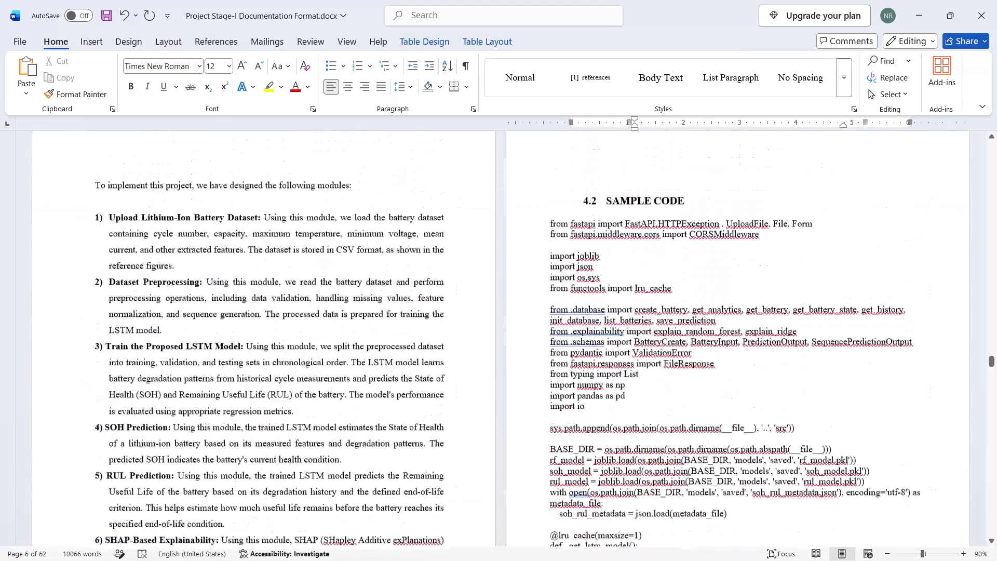
scroll(366, 367, down, 4)
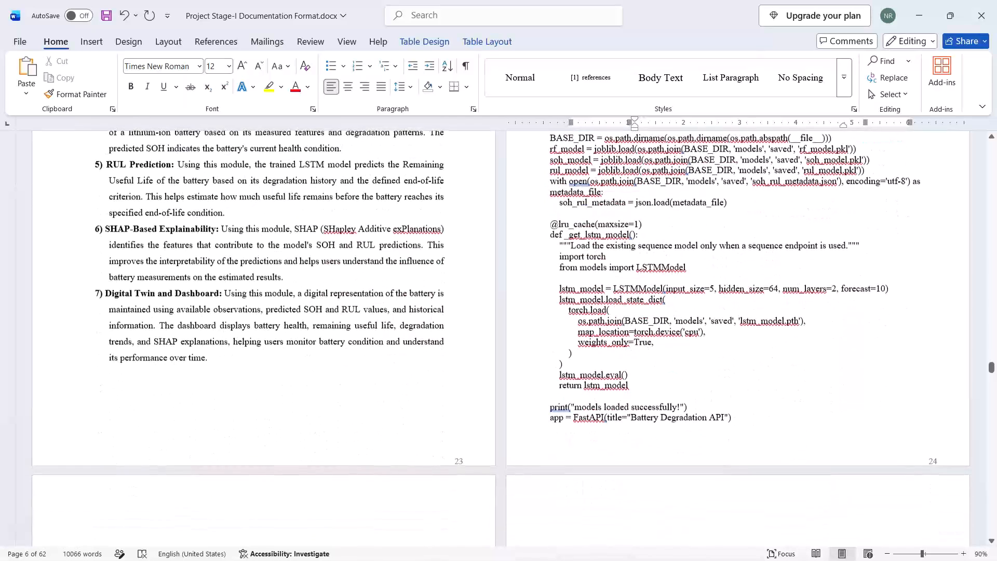
scroll(366, 367, down, 11)
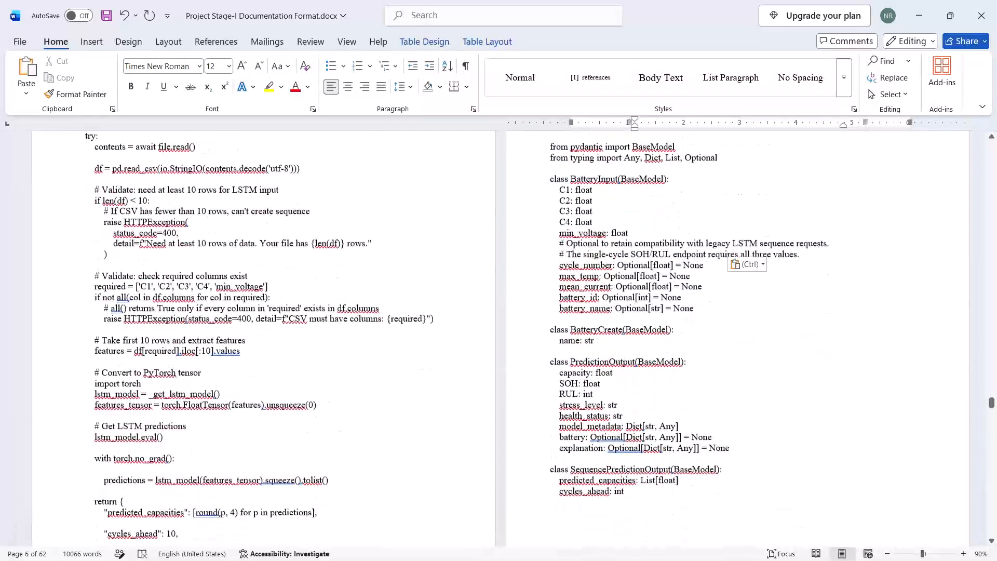
scroll(366, 367, down, 1)
scroll(366, 367, up, 4)
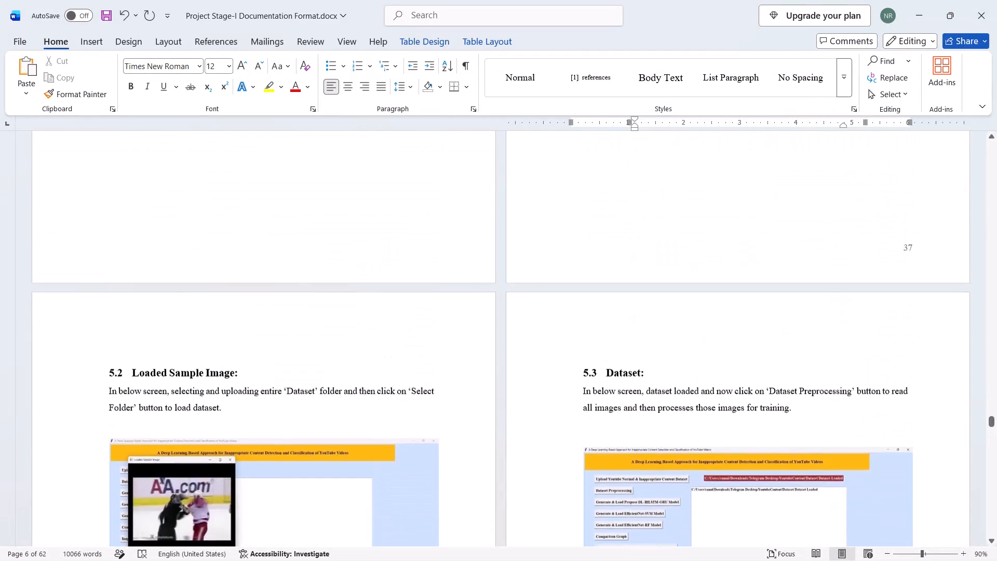
scroll(366, 367, up, 1)
scroll(366, 367, down, 1)
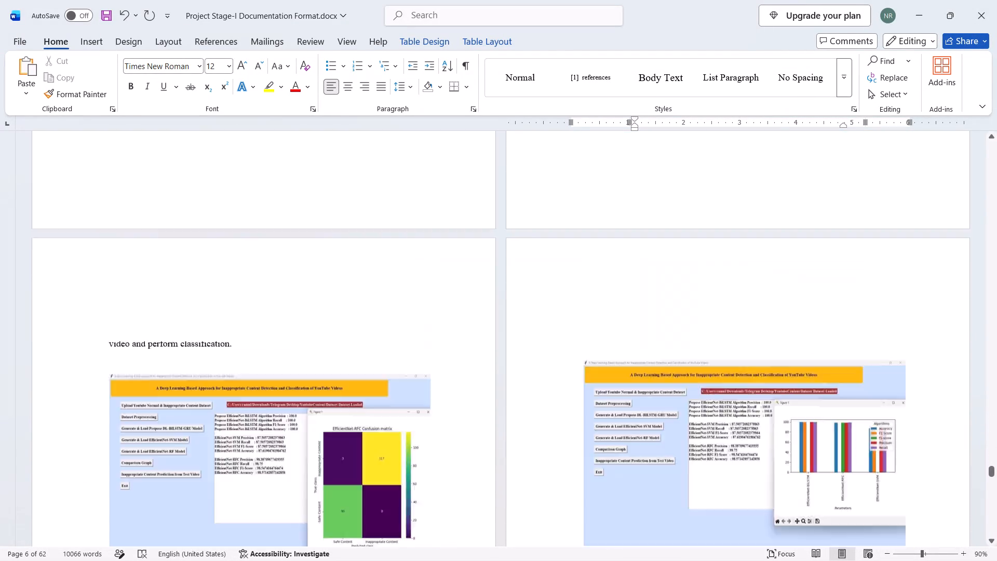
scroll(366, 367, down, 1)
scroll(366, 367, up, 3)
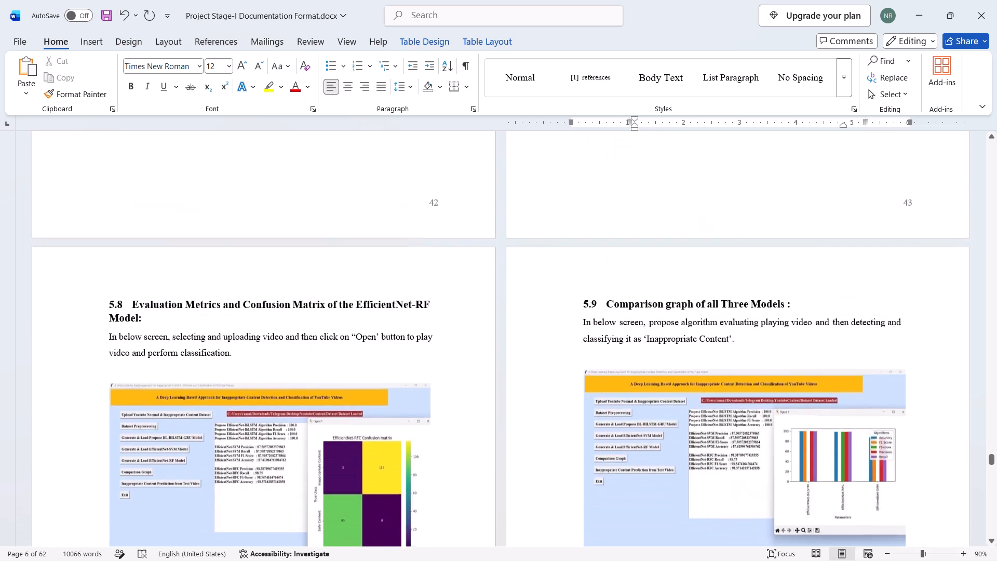
scroll(366, 367, up, 3)
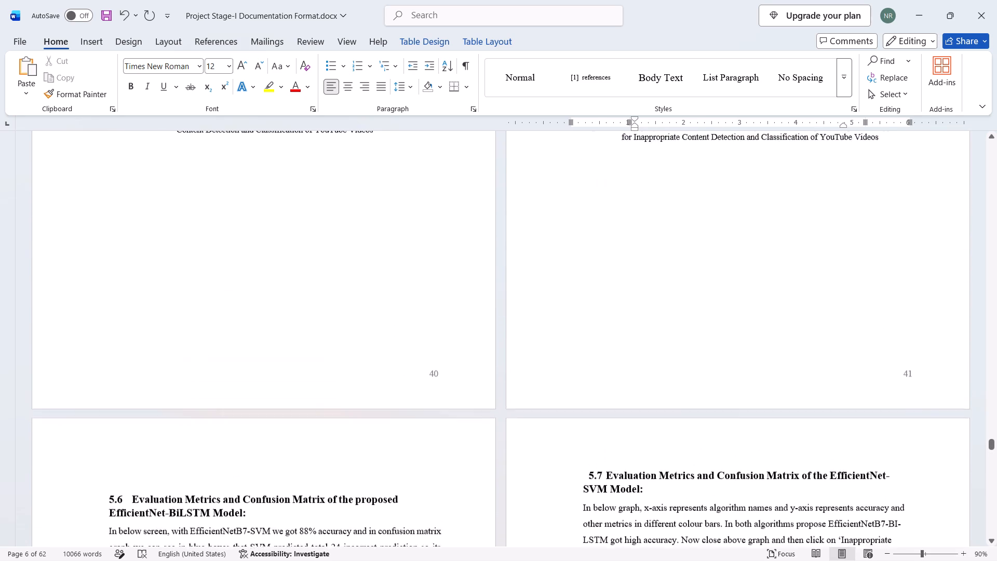
scroll(366, 367, up, 3)
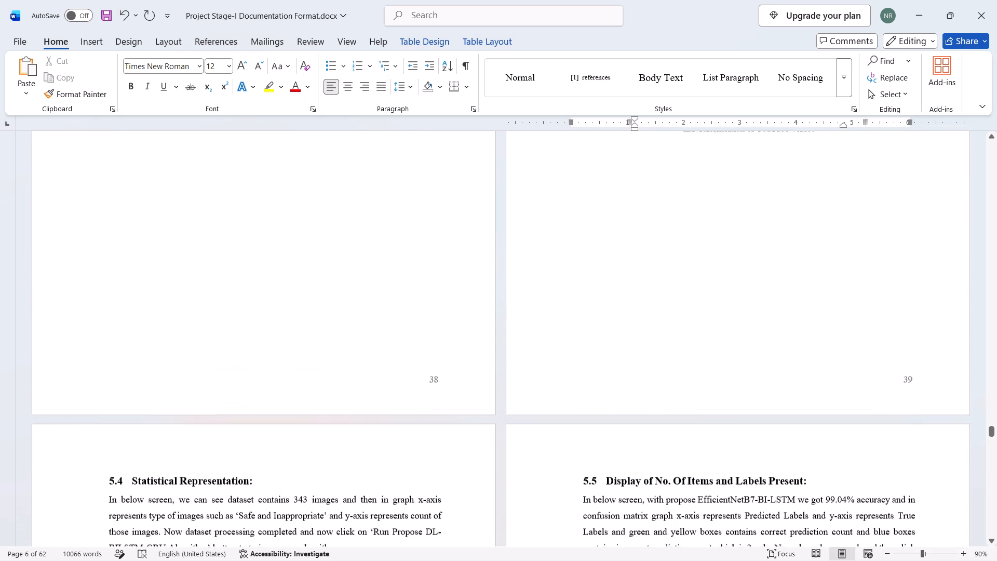
scroll(366, 367, up, 5)
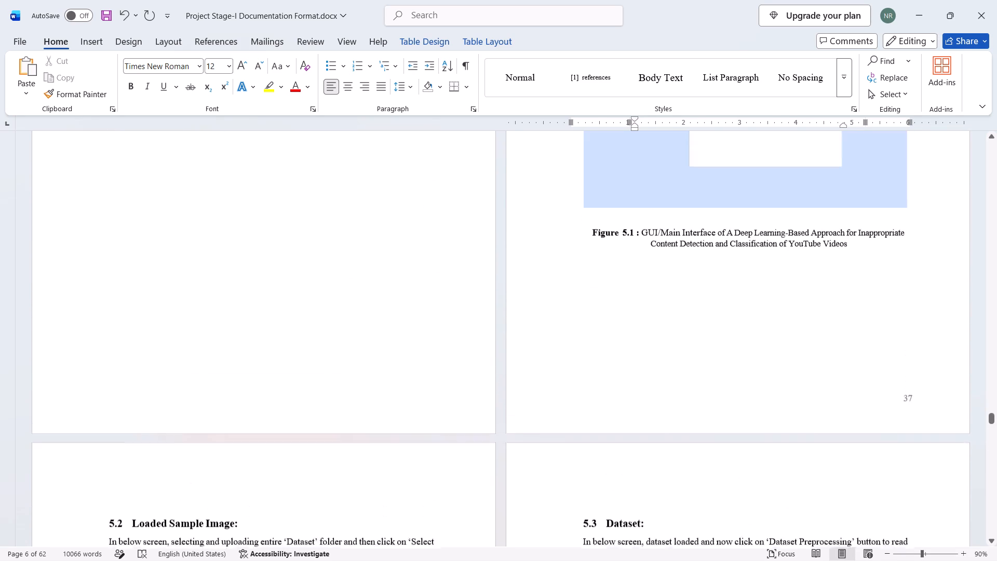
scroll(366, 367, up, 1)
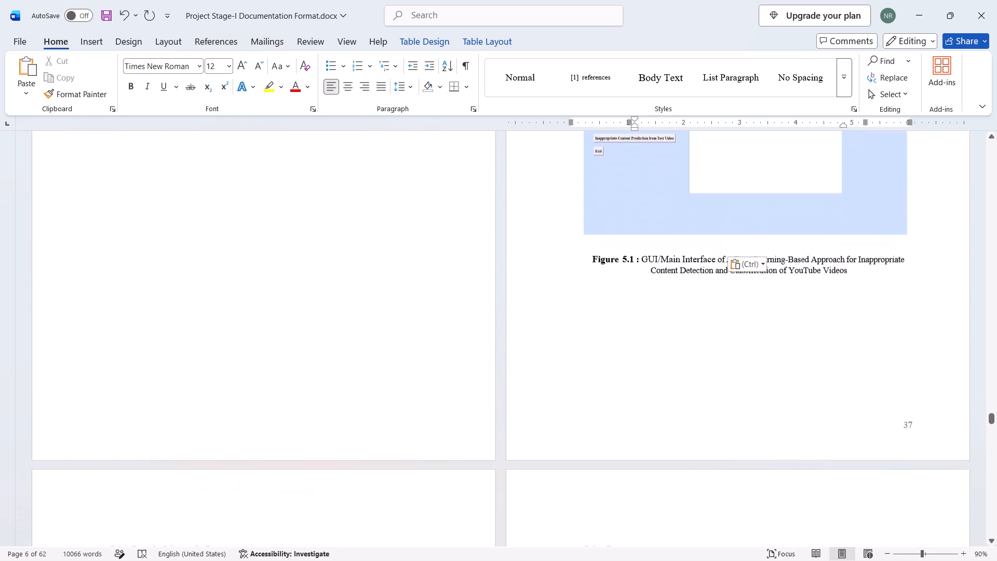
scroll(366, 367, up, 4)
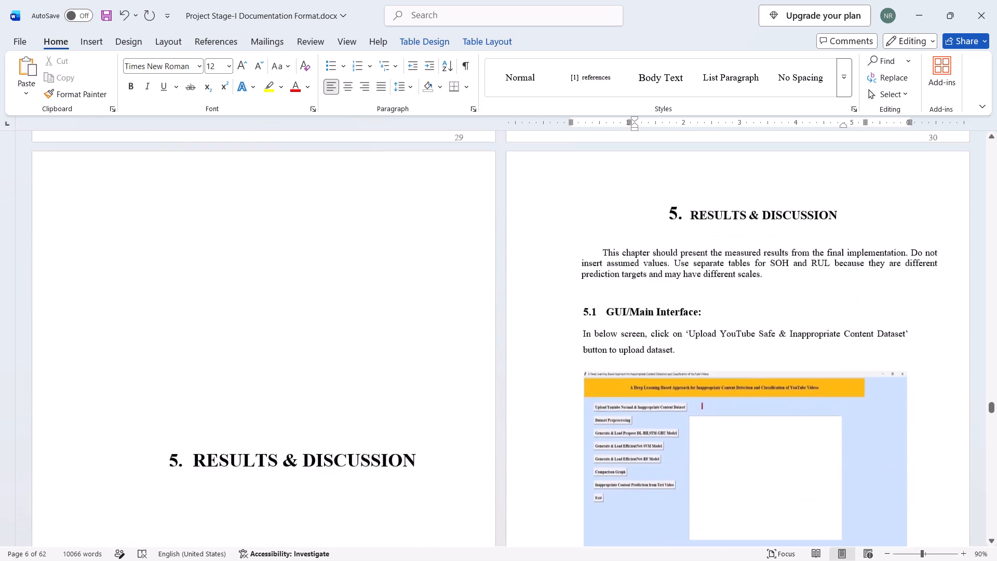
scroll(366, 367, up, 1)
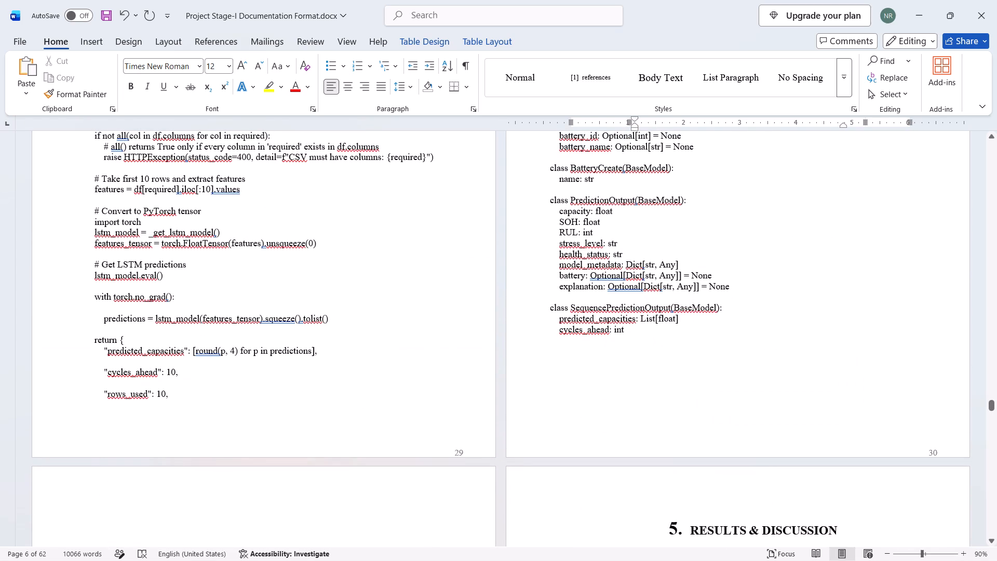
scroll(366, 367, down, 2)
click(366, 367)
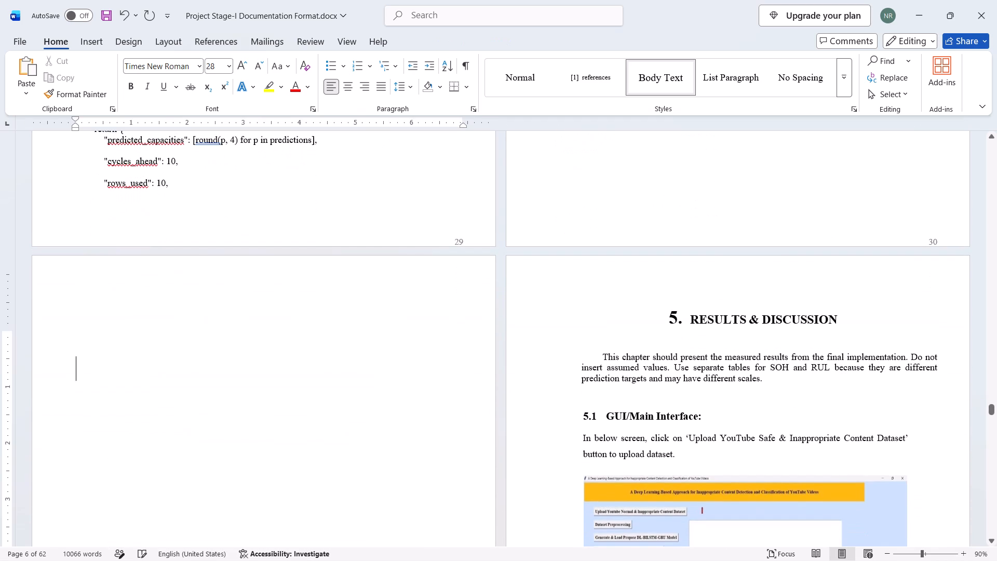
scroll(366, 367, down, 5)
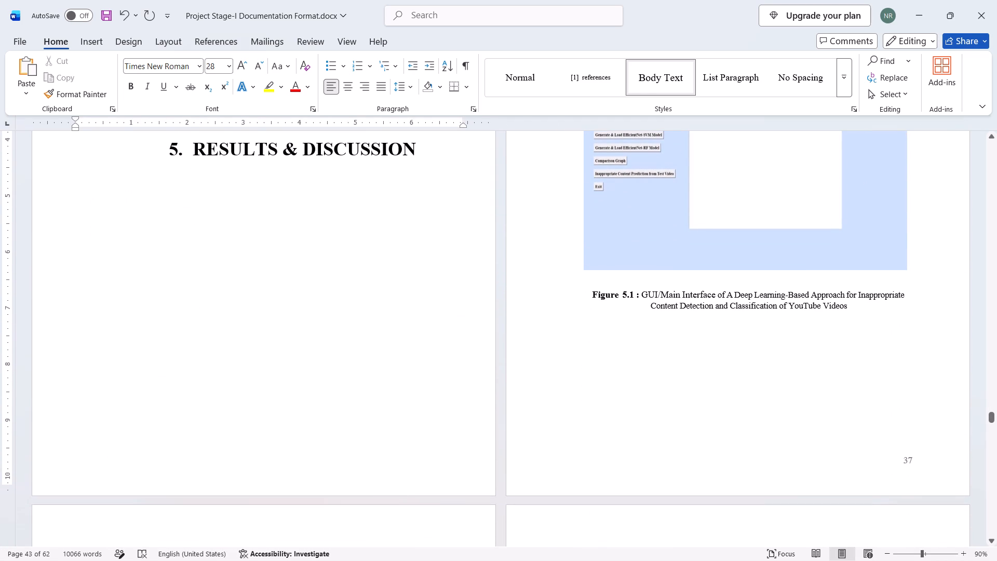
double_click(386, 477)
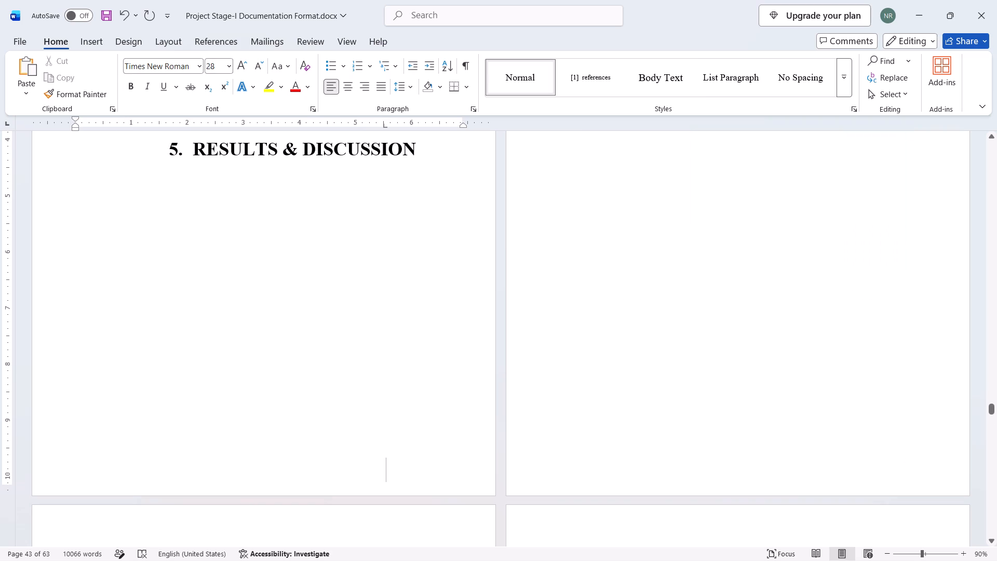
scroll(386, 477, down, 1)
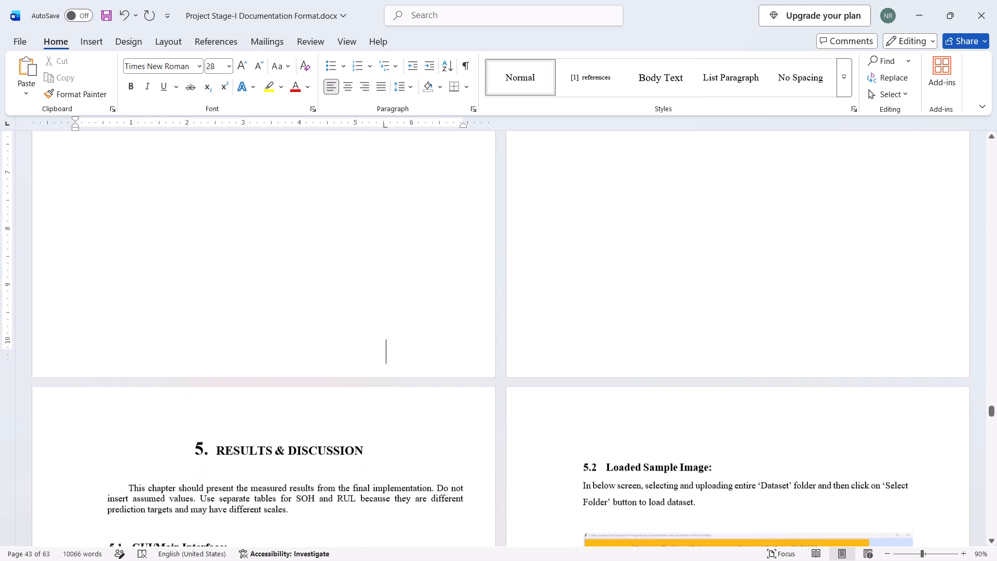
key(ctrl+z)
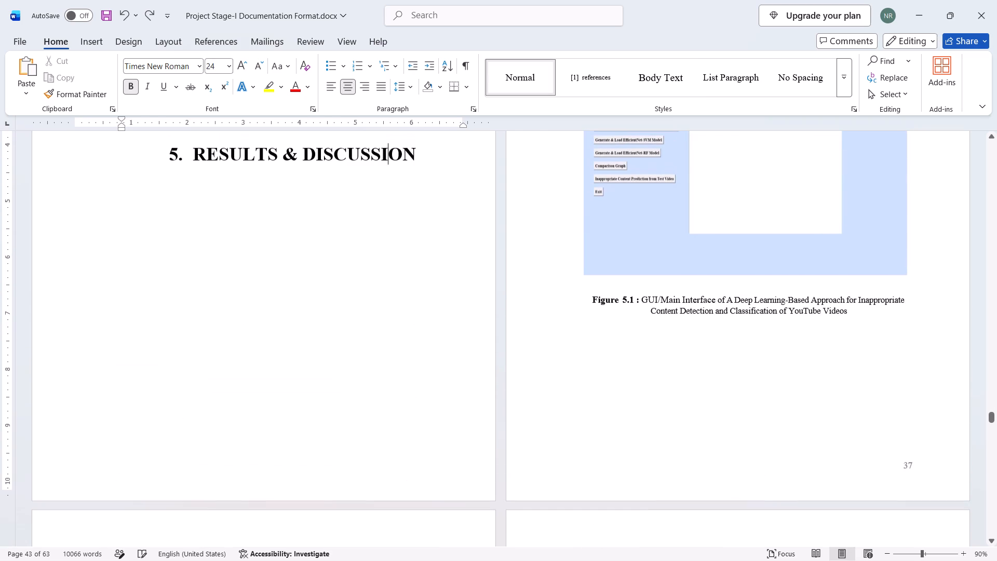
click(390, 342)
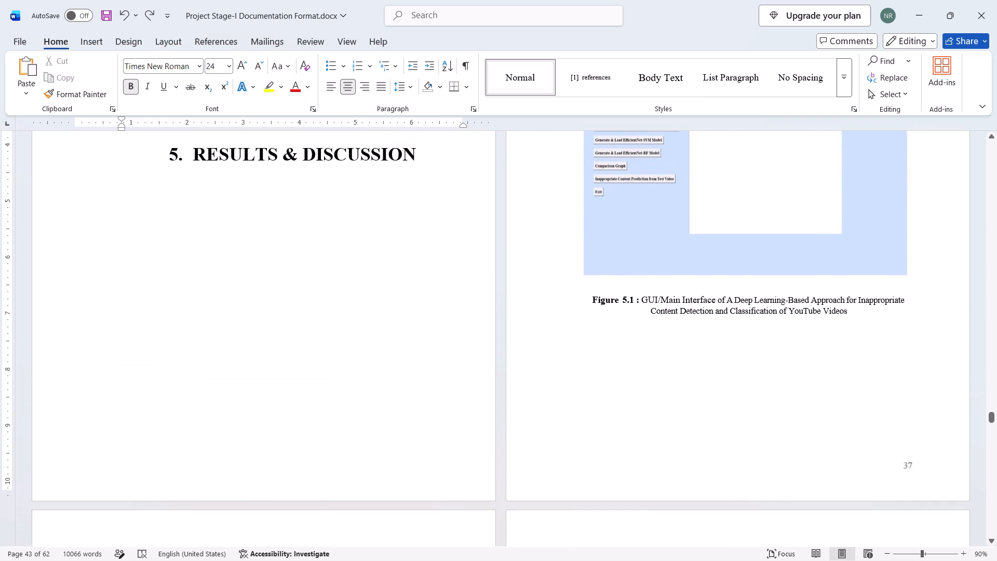
Link the Section 20 footer on the Results & Discussion title page to the previous section, replacing its own footer, and return to the body text.
double_click(642, 490)
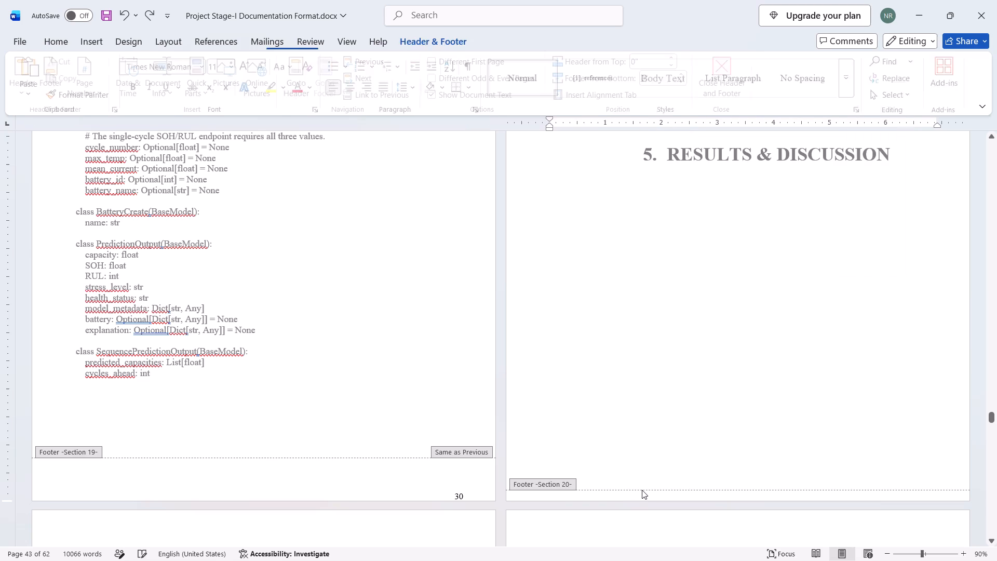
scroll(597, 399, down, 1)
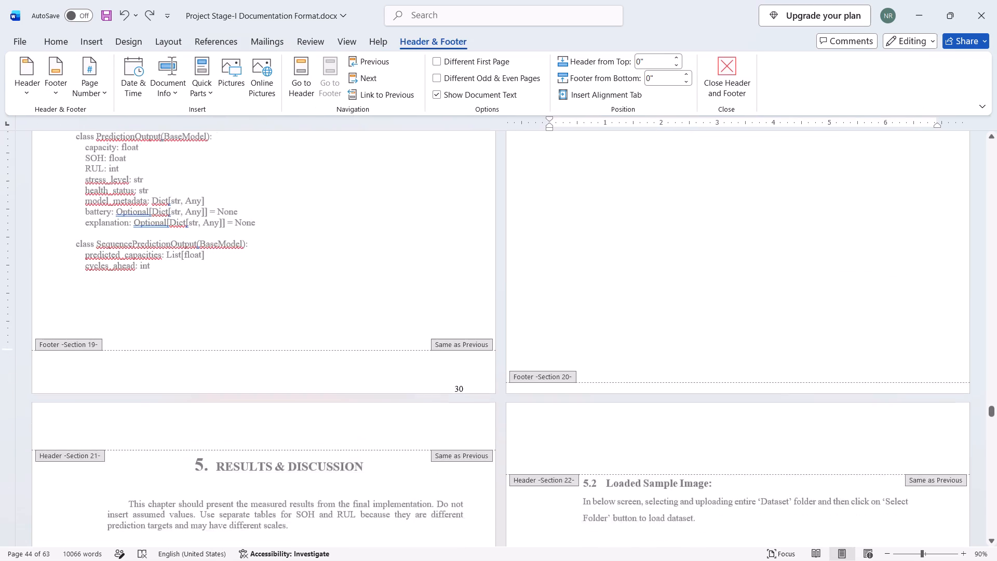
scroll(597, 399, down, 1)
scroll(597, 399, up, 2)
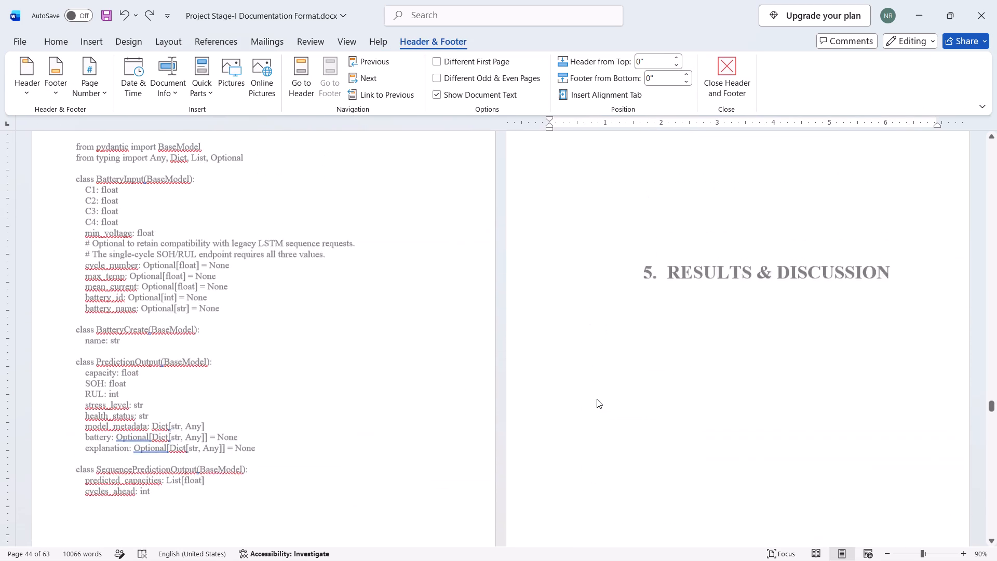
scroll(597, 399, up, 1)
scroll(597, 399, down, 1)
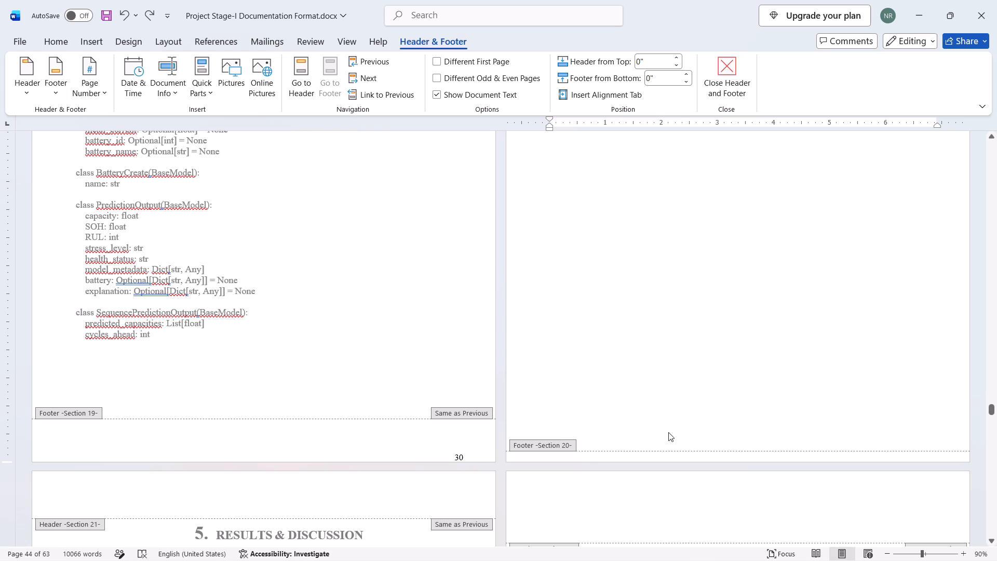
click(401, 97)
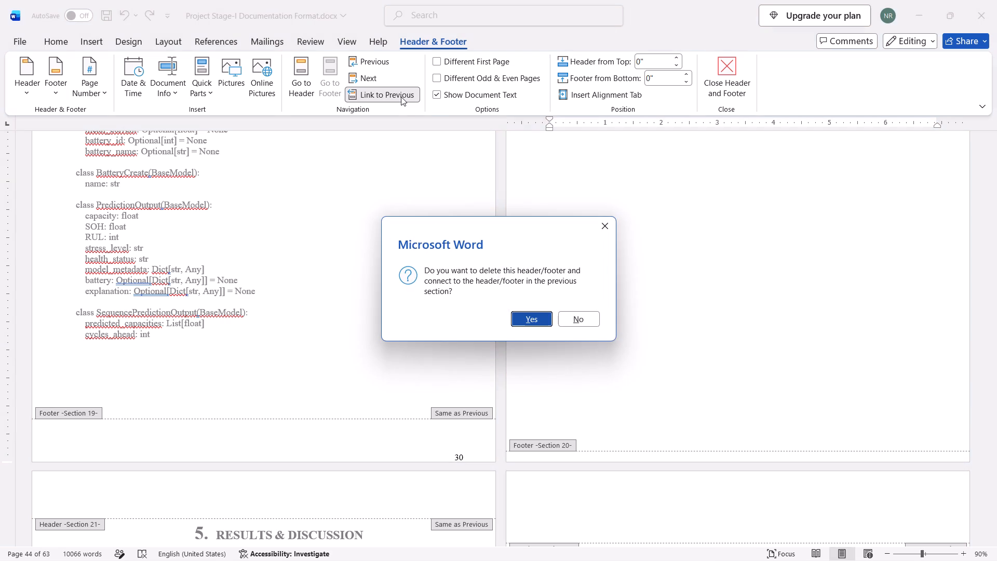
click(536, 320)
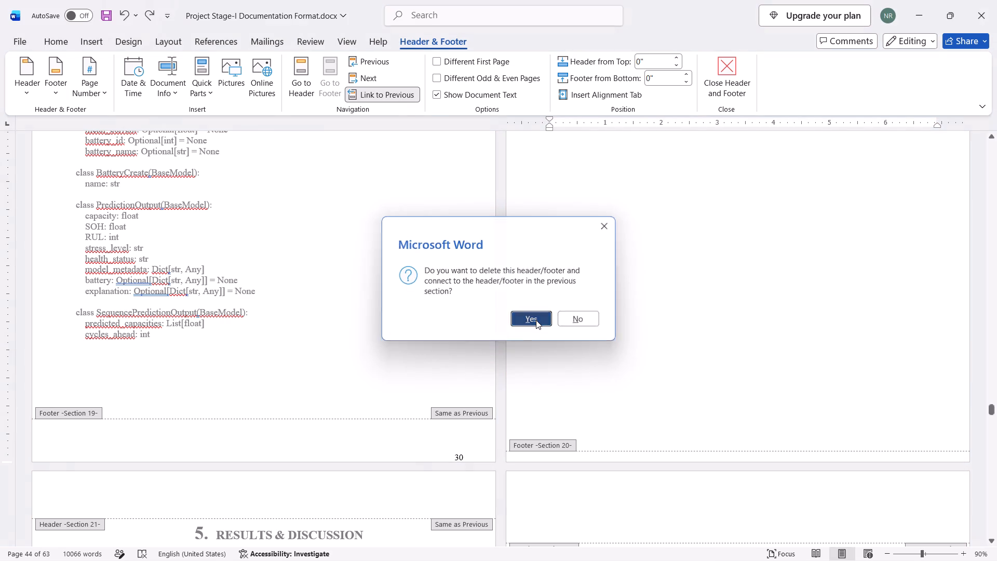
scroll(536, 320, down, 2)
click(536, 320)
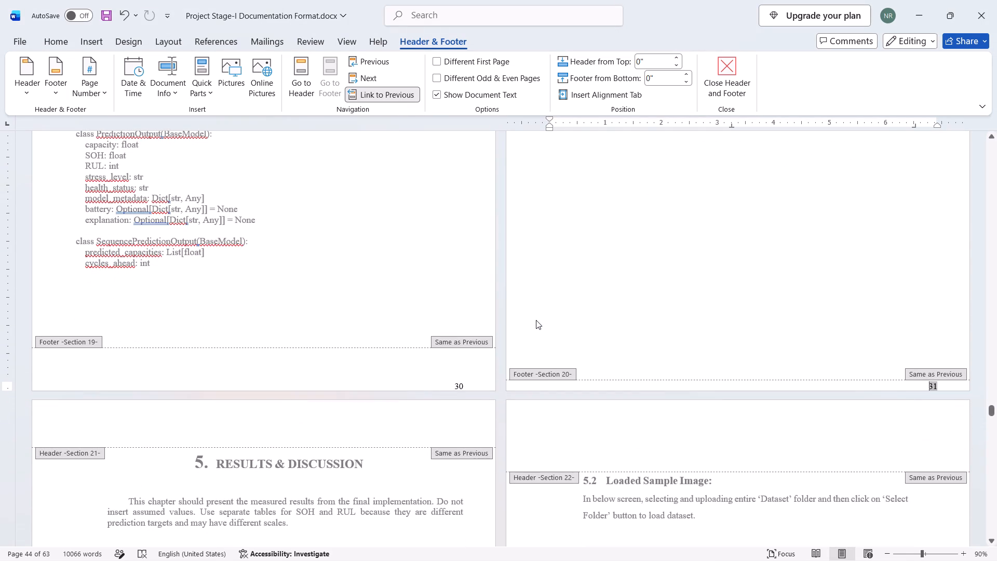
double_click(549, 232)
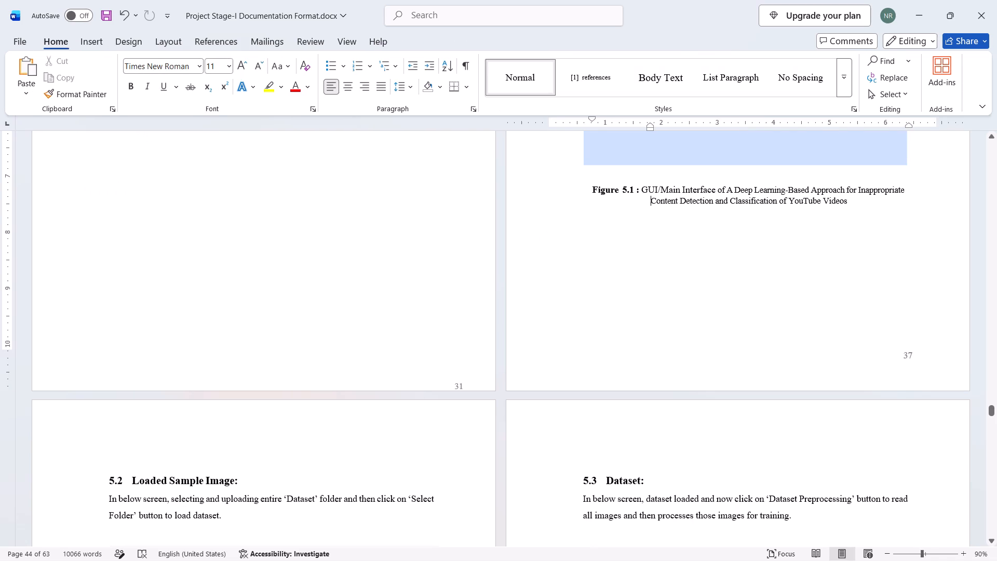
Link the Section 21 footer on the 5.1 GUI/Main Interface page to the previous section, replacing its own footer.
scroll(705, 340, up, 1)
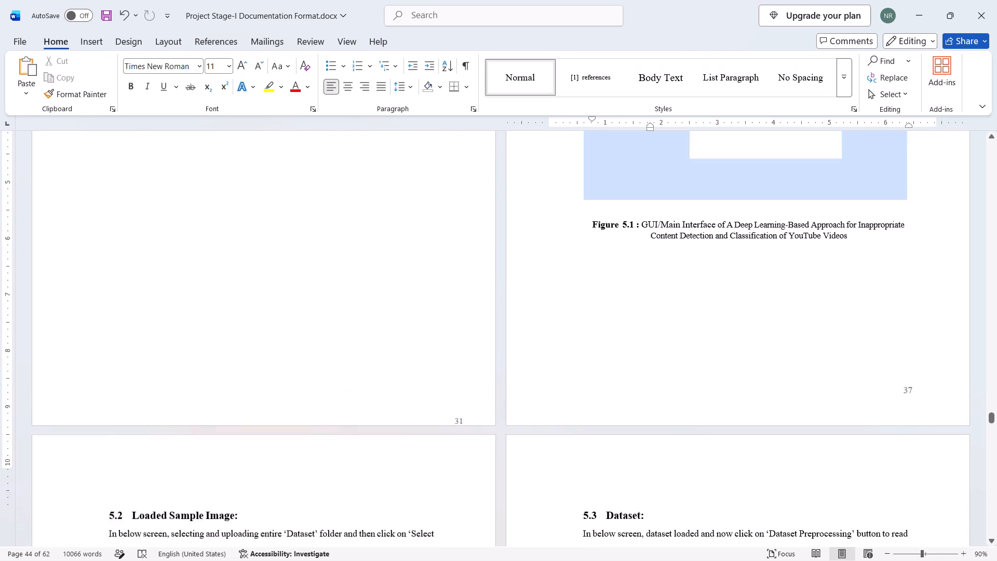
scroll(705, 340, up, 1)
scroll(705, 340, down, 2)
double_click(868, 332)
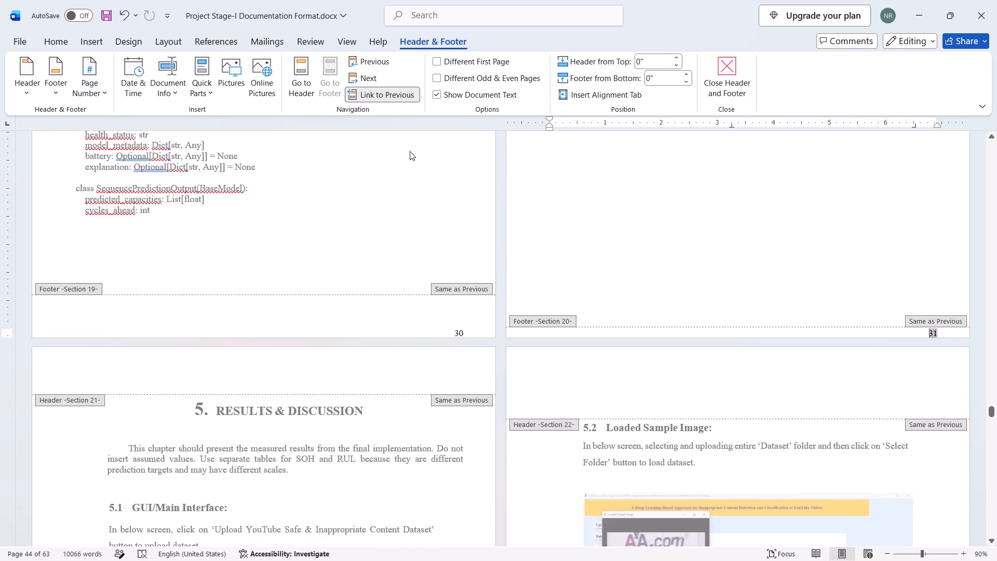
scroll(464, 329, down, 2)
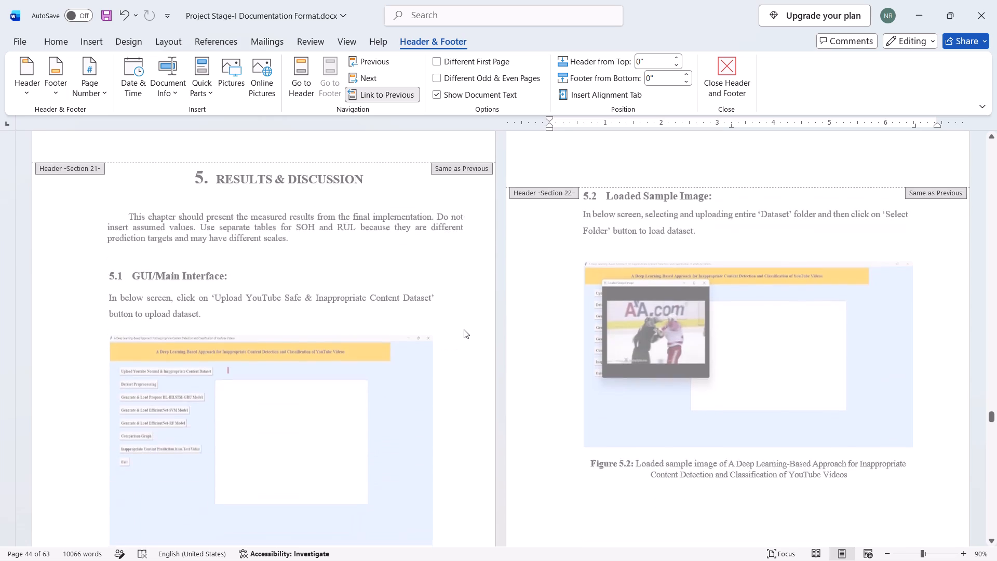
scroll(464, 329, down, 3)
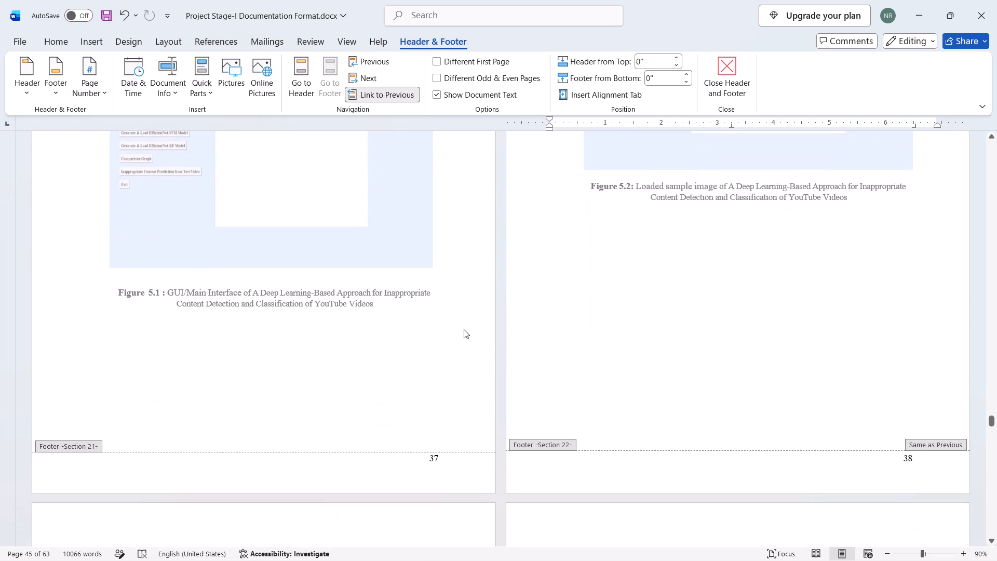
click(435, 463)
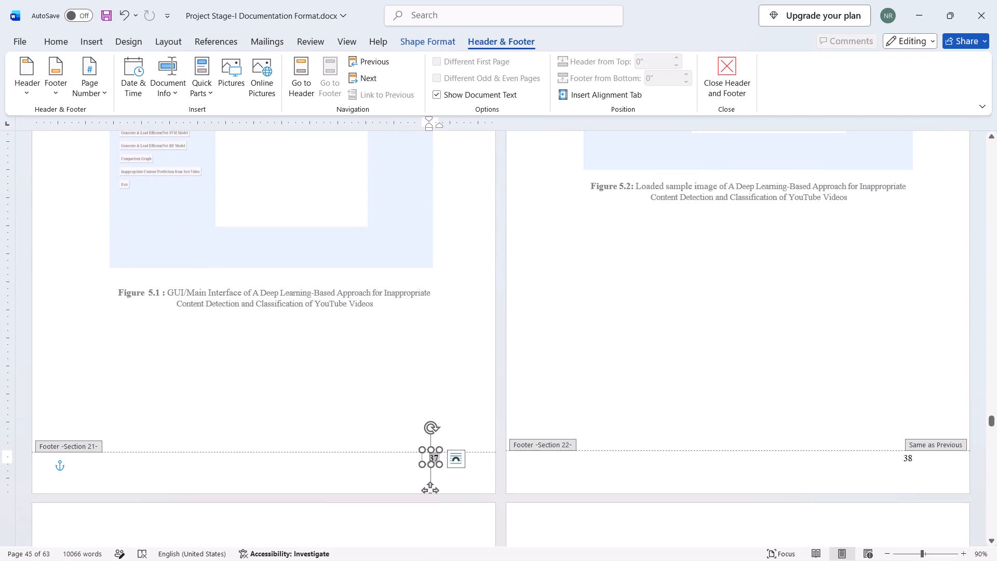
click(464, 484)
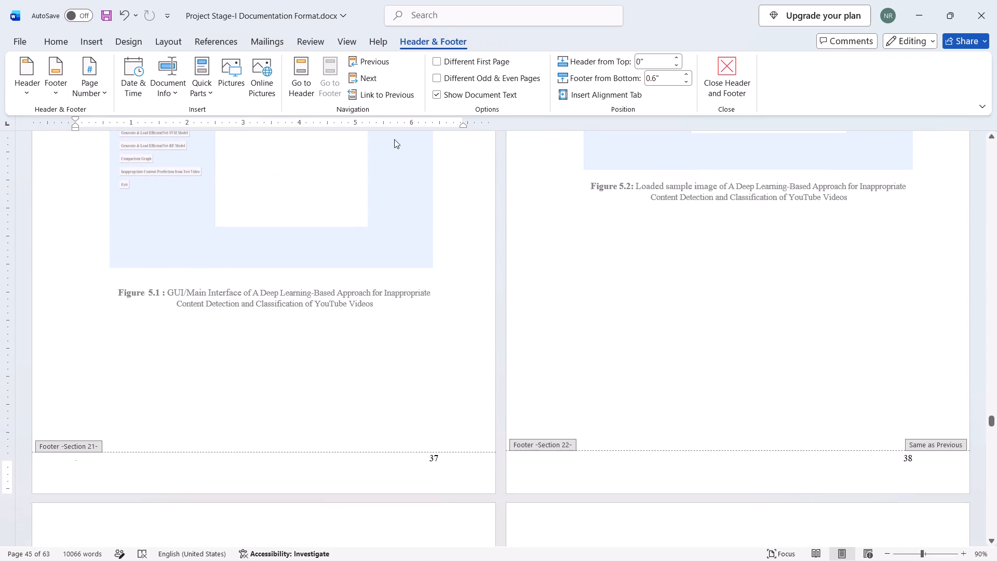
click(399, 95)
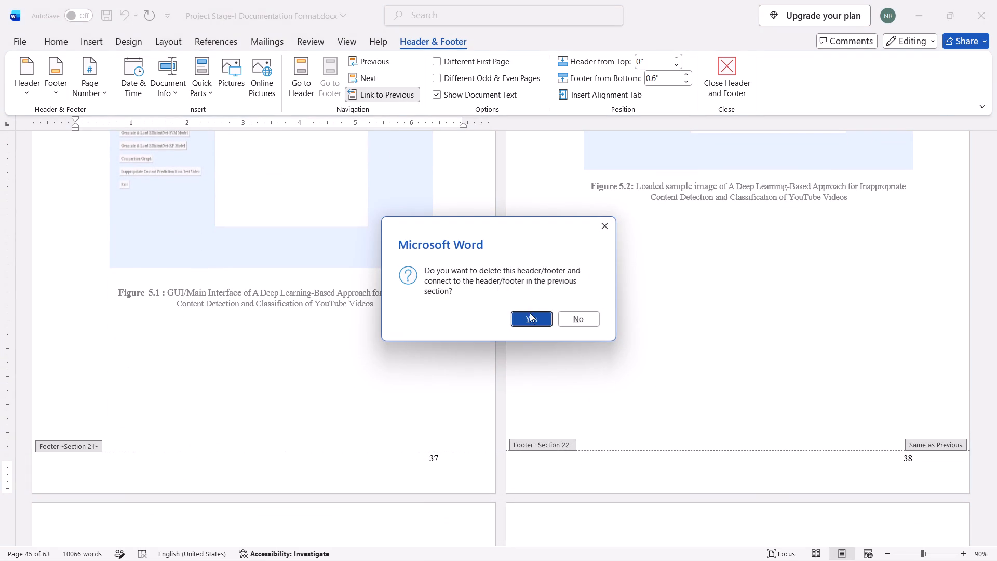
click(531, 317)
Examine the footer page numbers and section links on the pages from 5.1 GUI/Main Interface through 5.4 Statistical Representation.
scroll(531, 317, down, 2)
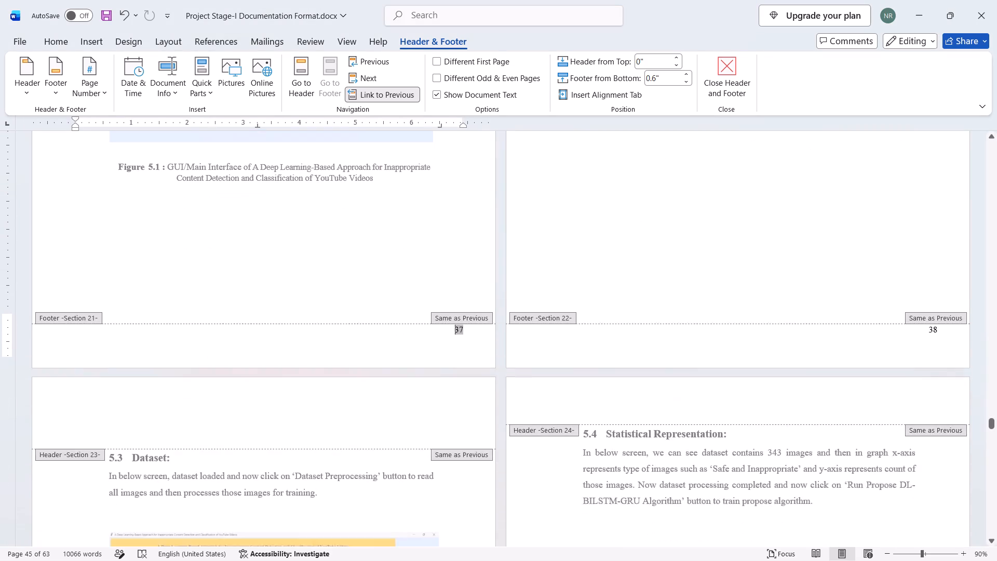
scroll(531, 317, up, 4)
scroll(531, 317, down, 1)
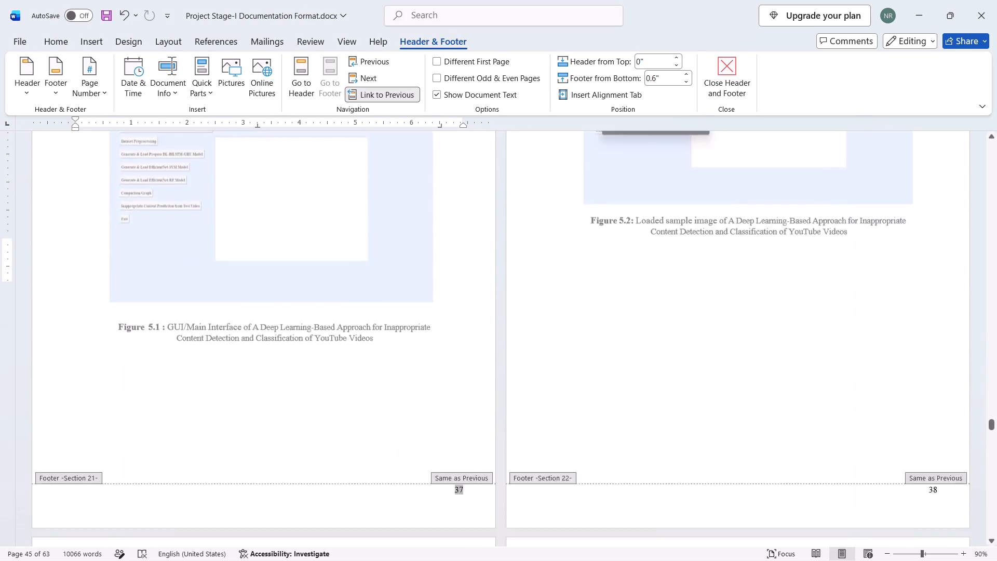
scroll(531, 317, down, 2)
scroll(531, 317, up, 2)
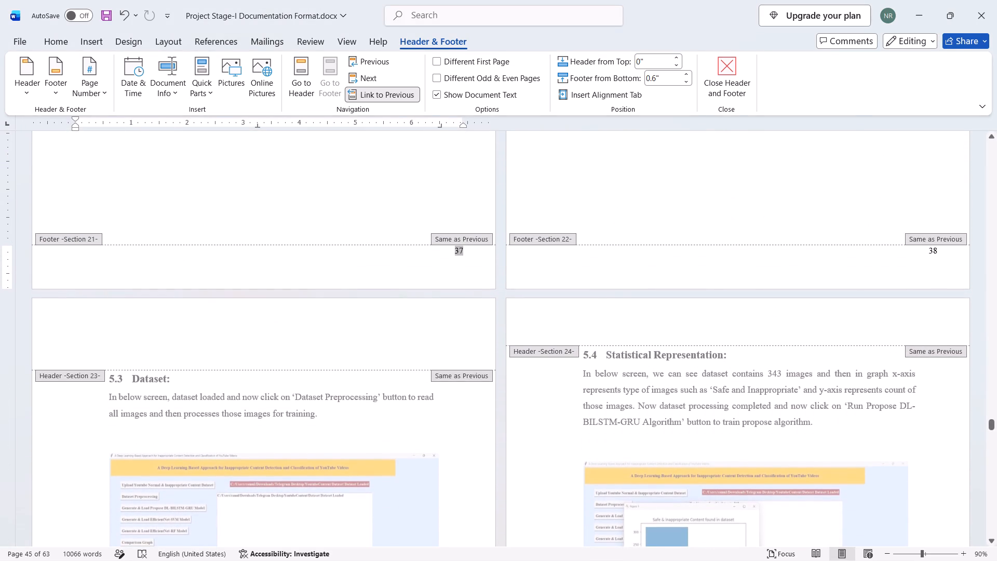
click(473, 276)
click(593, 278)
scroll(593, 278, up, 3)
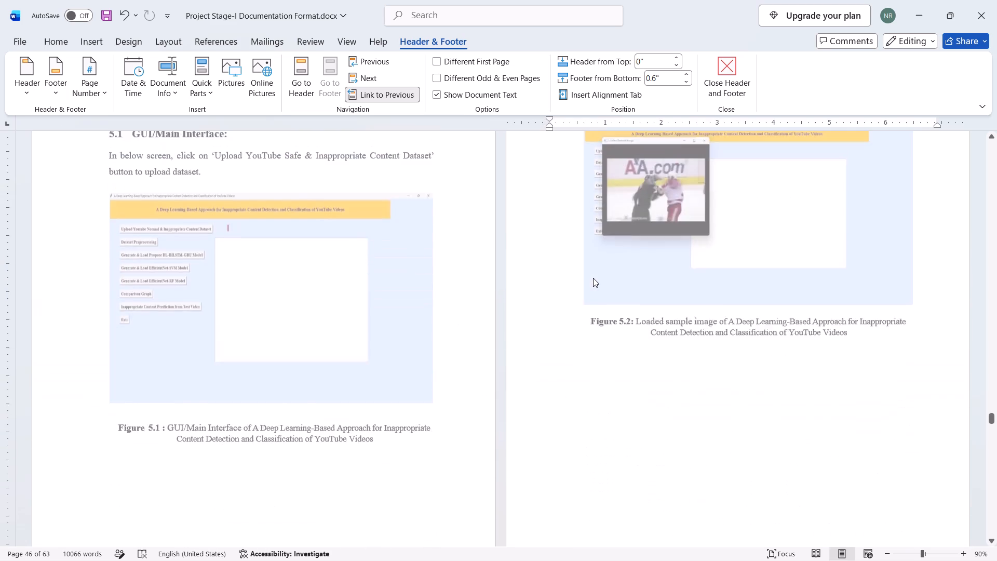
scroll(593, 278, up, 2)
scroll(593, 278, down, 4)
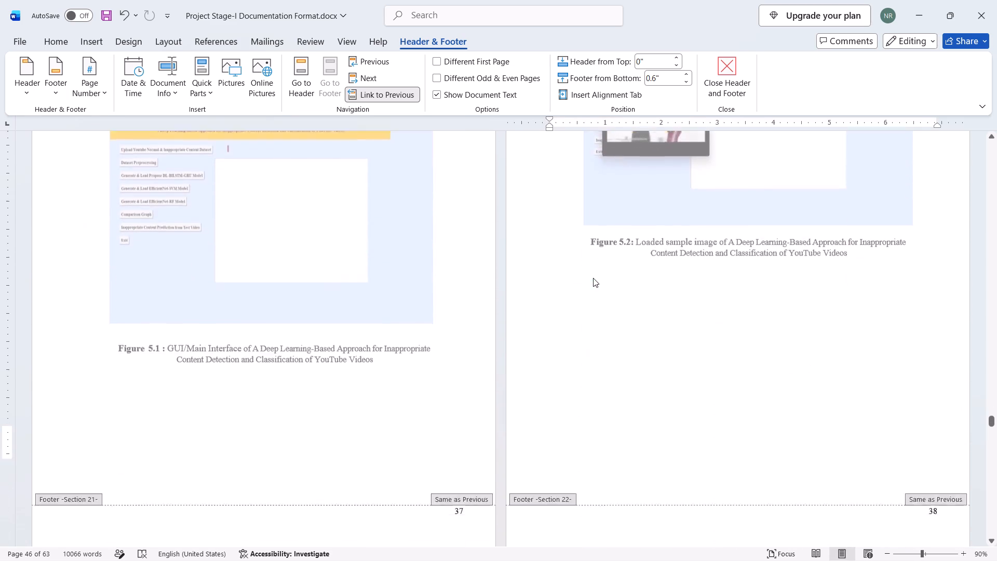
scroll(593, 278, down, 1)
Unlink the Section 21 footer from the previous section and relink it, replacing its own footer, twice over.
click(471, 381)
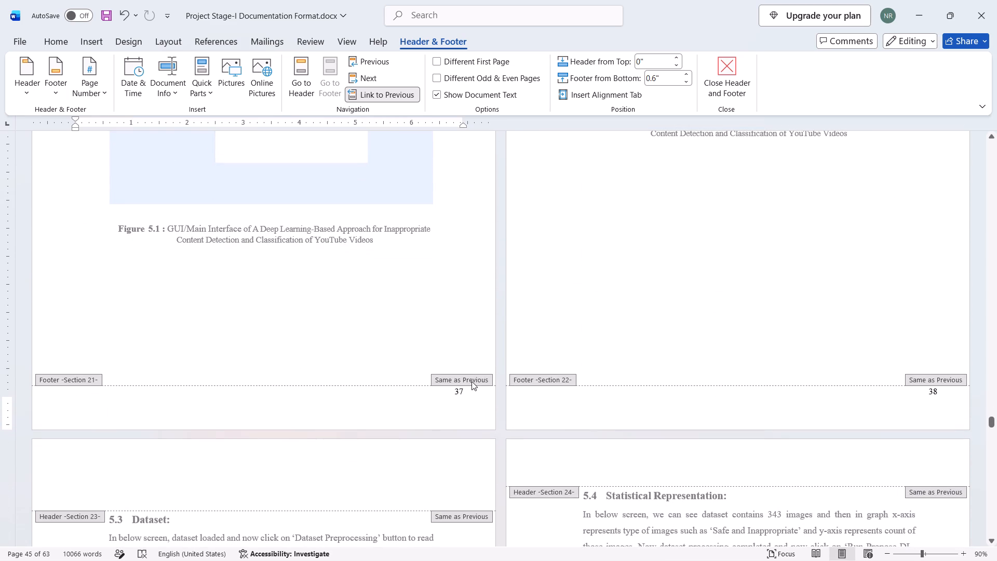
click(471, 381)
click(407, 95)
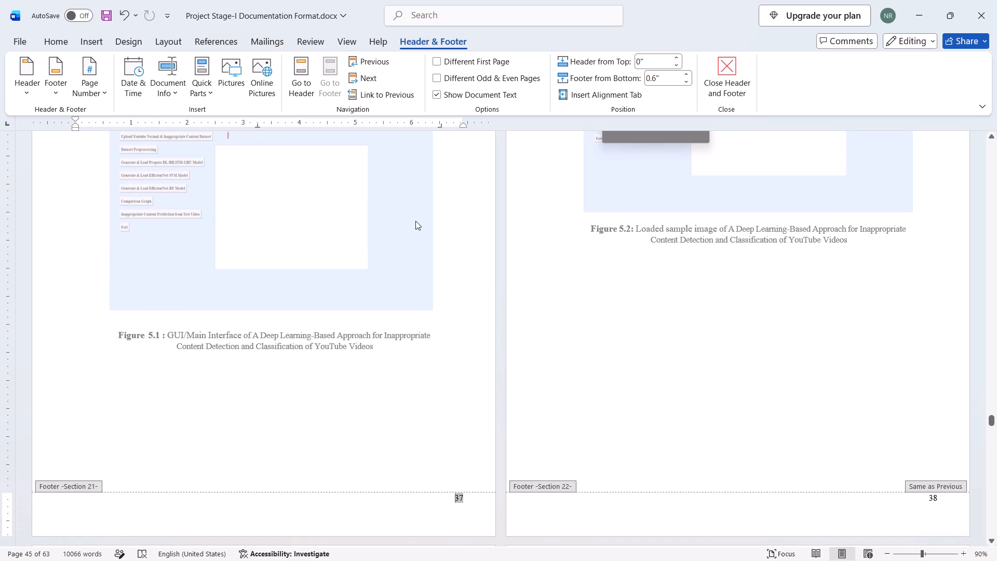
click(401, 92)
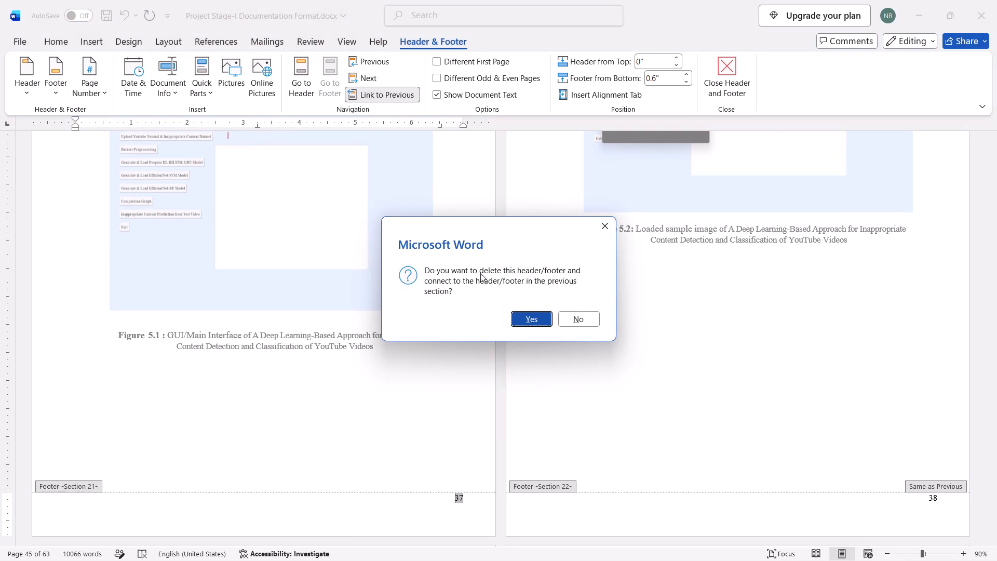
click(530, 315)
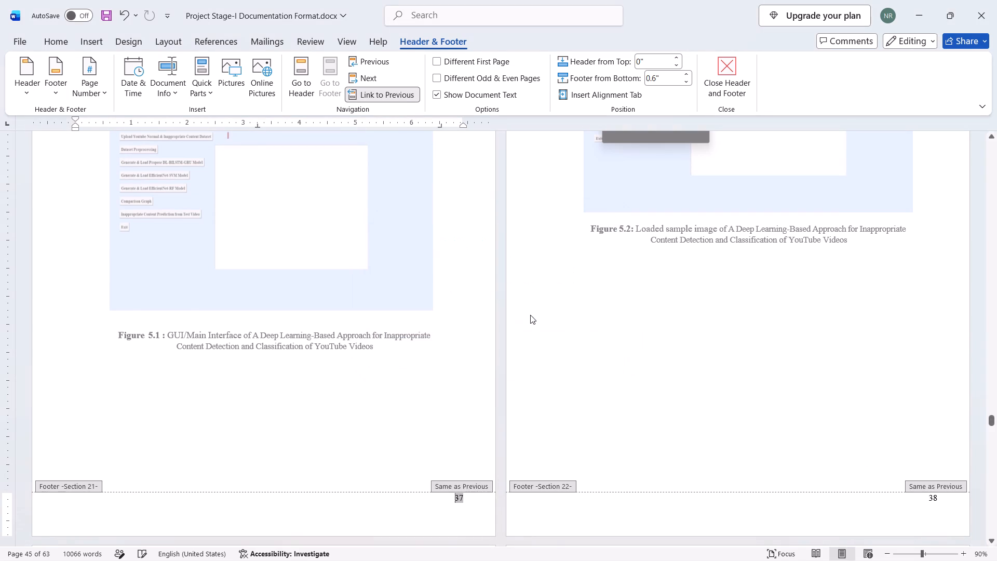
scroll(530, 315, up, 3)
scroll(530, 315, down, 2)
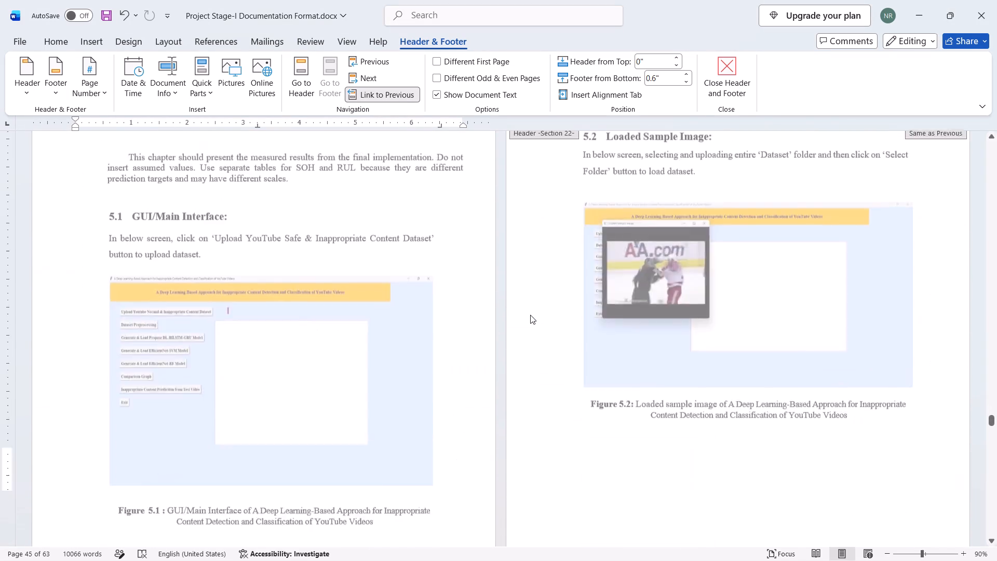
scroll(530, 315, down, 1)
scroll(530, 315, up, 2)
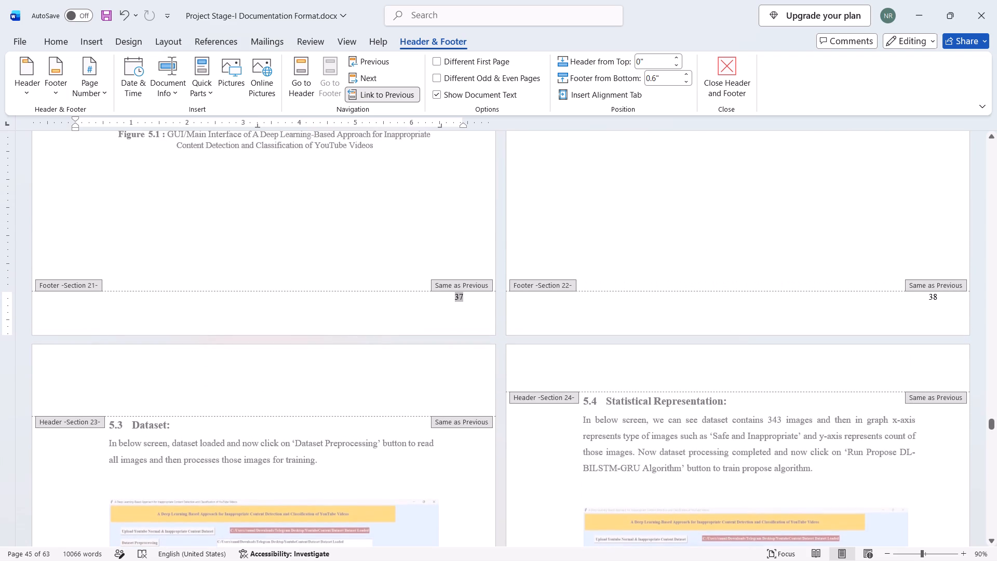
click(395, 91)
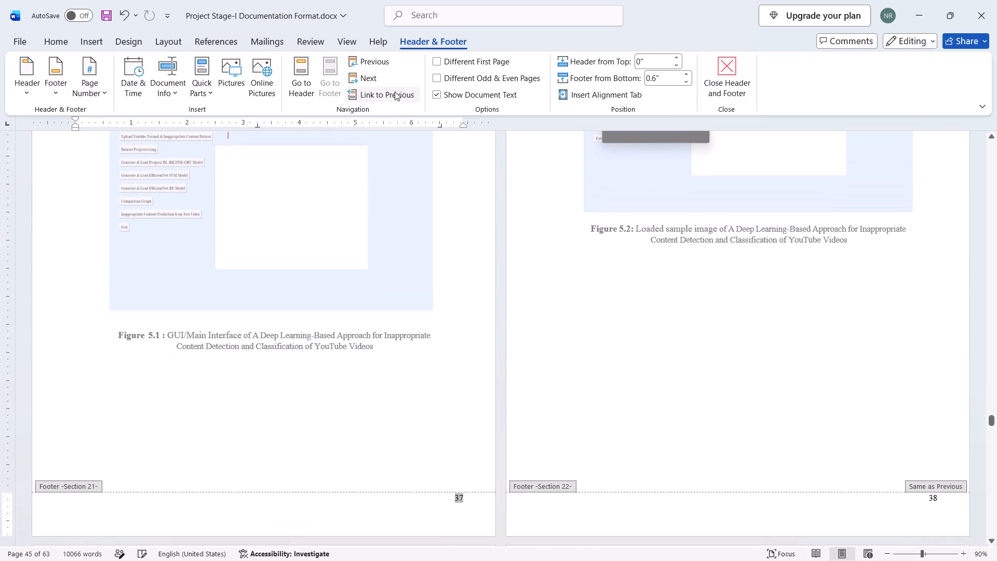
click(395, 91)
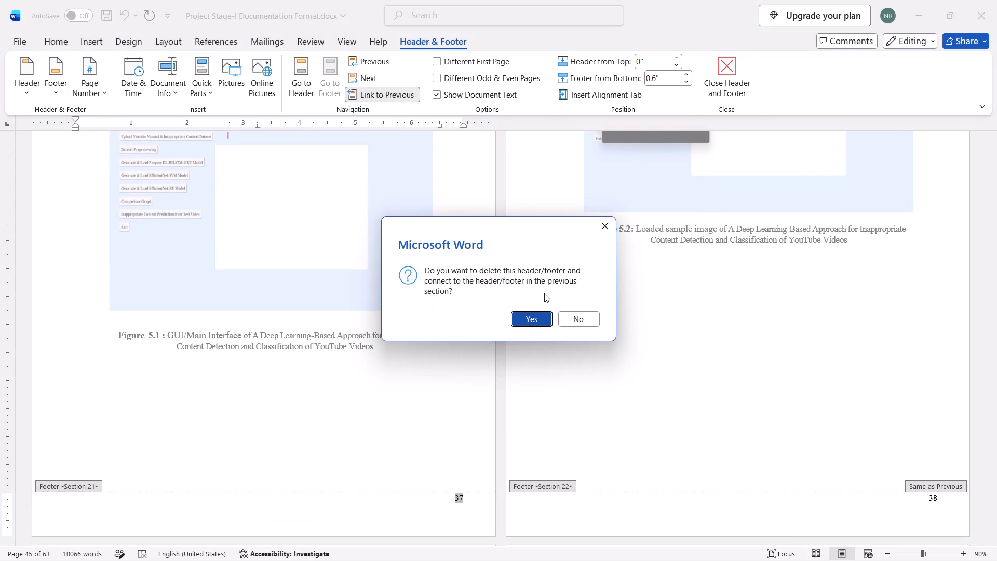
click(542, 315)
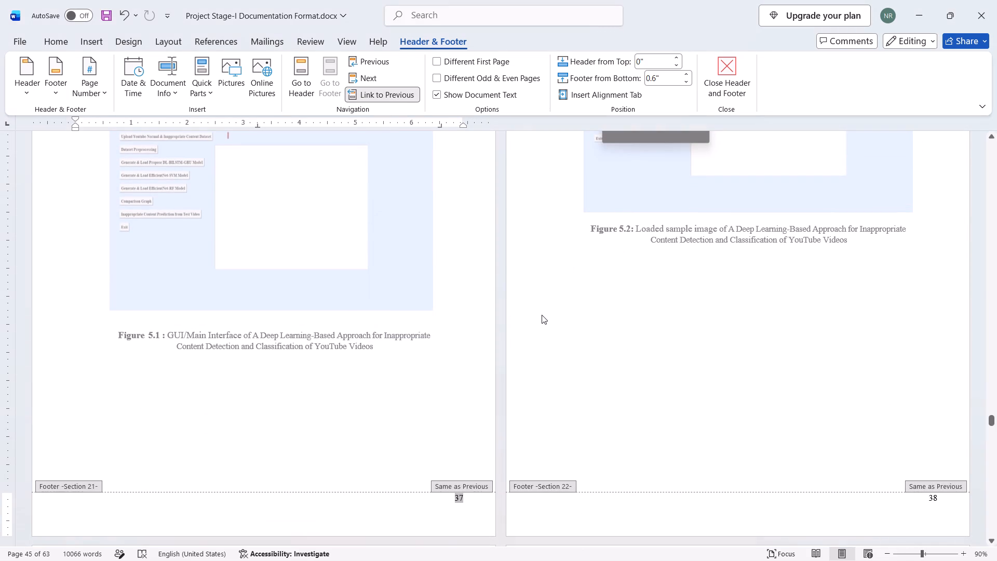
Replace the automatic page number in the Section 21 footer with the plain text 32 and align it right.
click(455, 483)
click(473, 508)
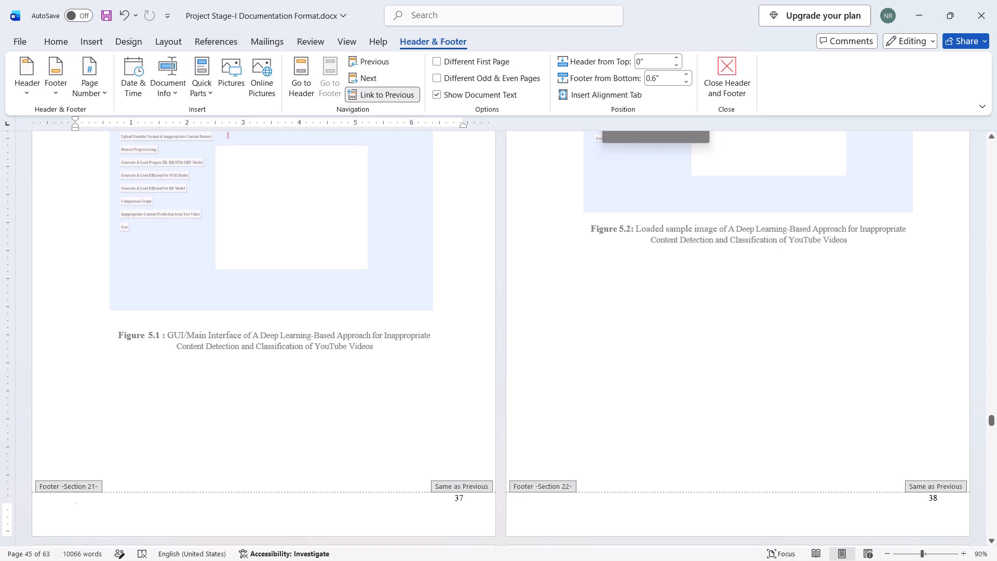
click(467, 500)
key(BackSpace)
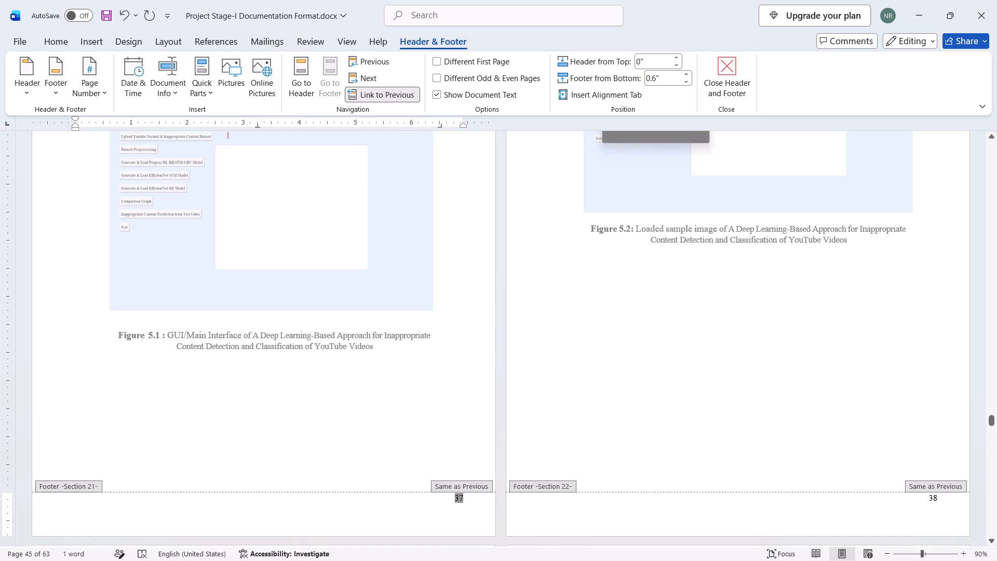
key(BackSpace)
key(BackSpace)
text(32)
click(52, 36)
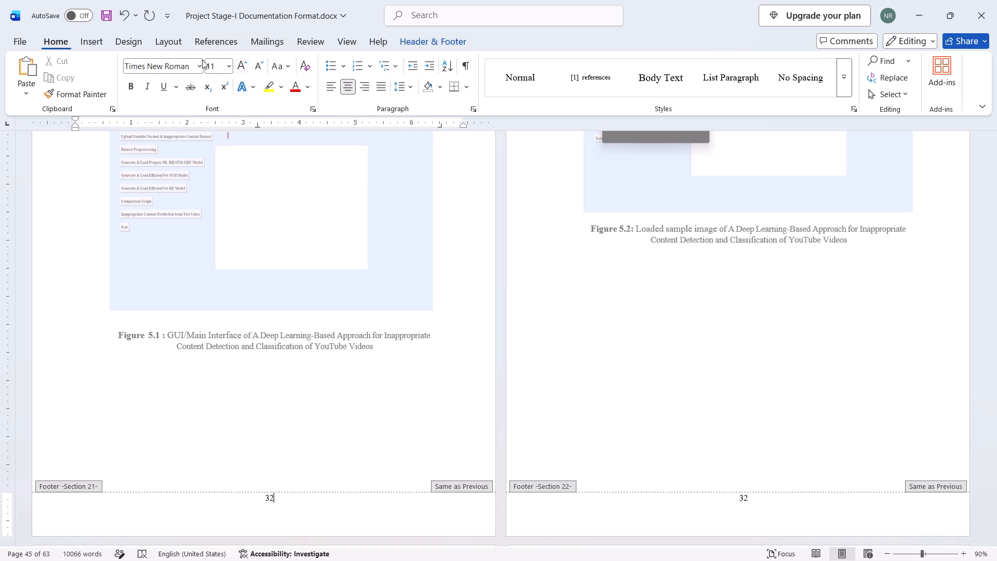
click(364, 88)
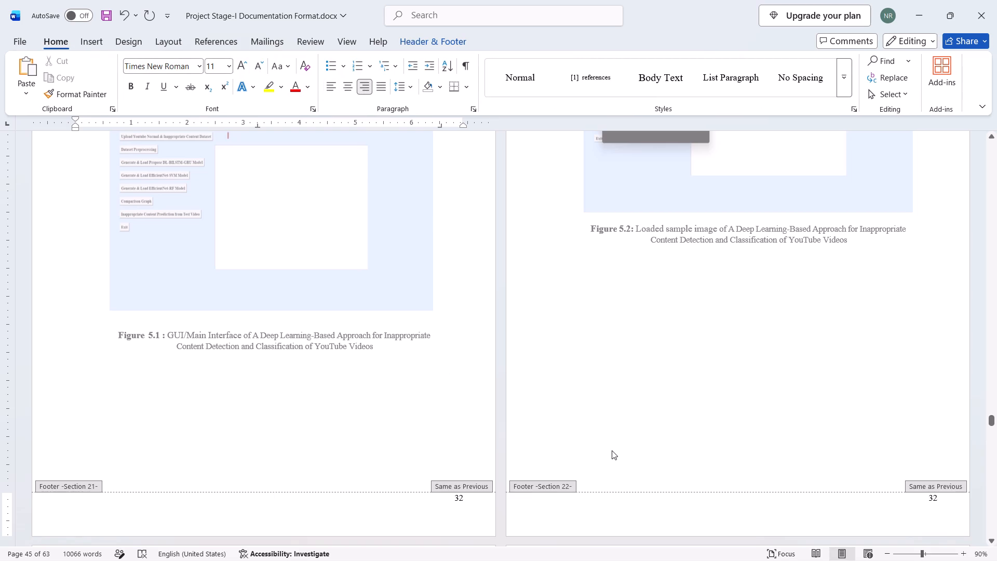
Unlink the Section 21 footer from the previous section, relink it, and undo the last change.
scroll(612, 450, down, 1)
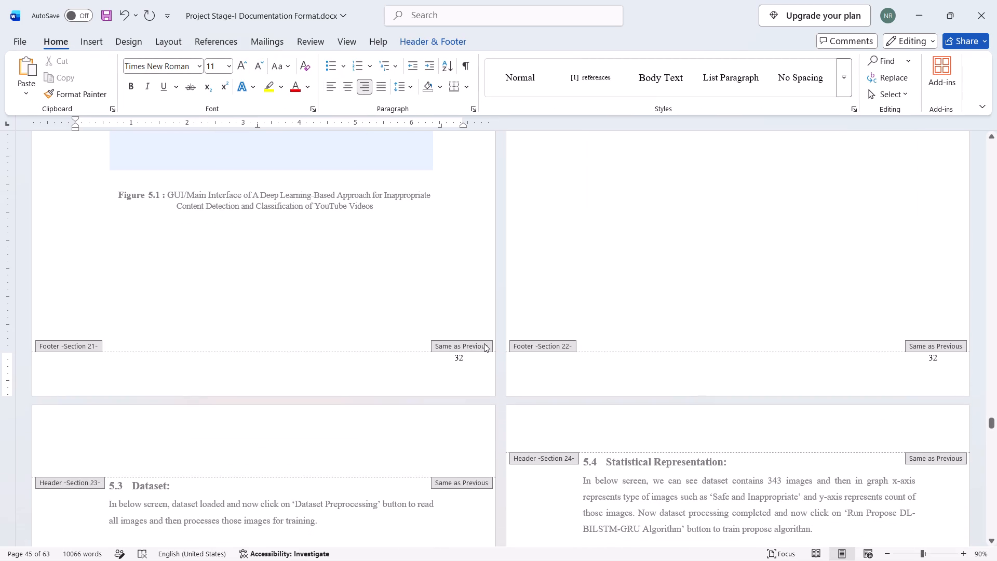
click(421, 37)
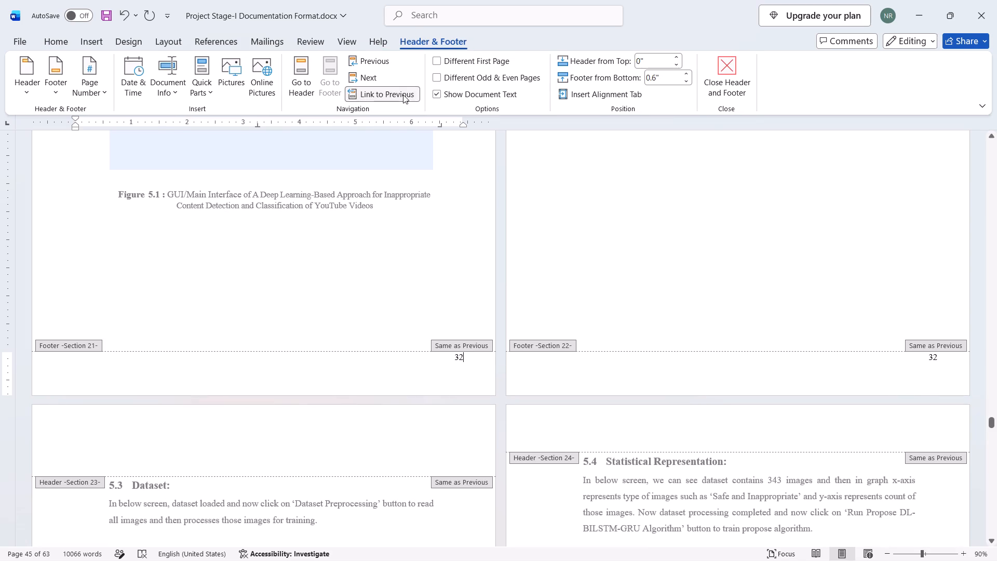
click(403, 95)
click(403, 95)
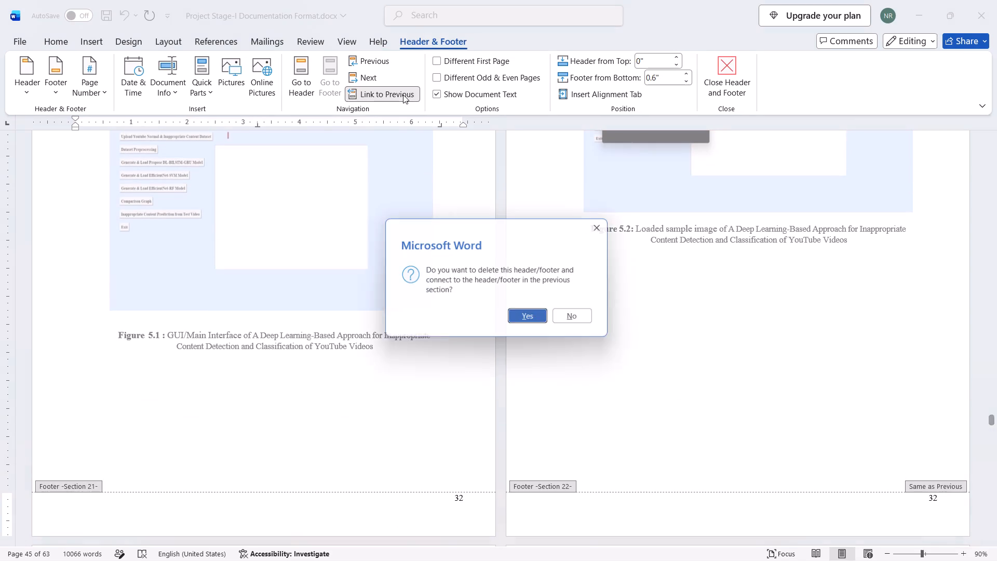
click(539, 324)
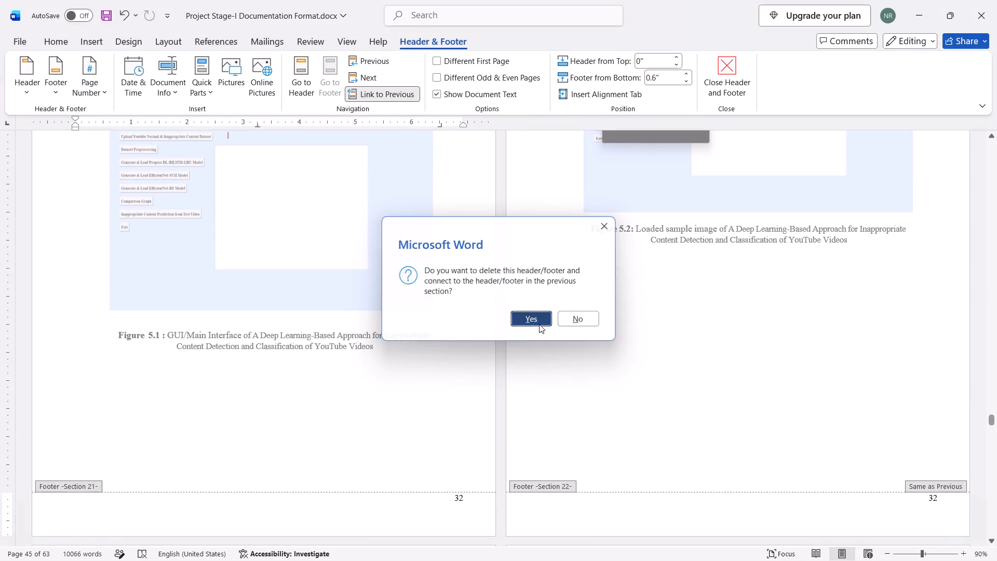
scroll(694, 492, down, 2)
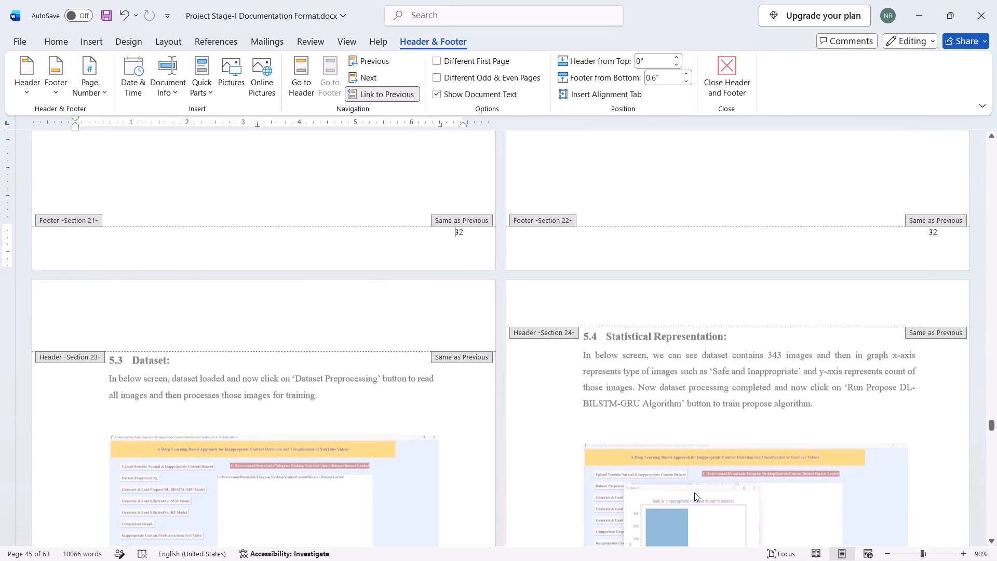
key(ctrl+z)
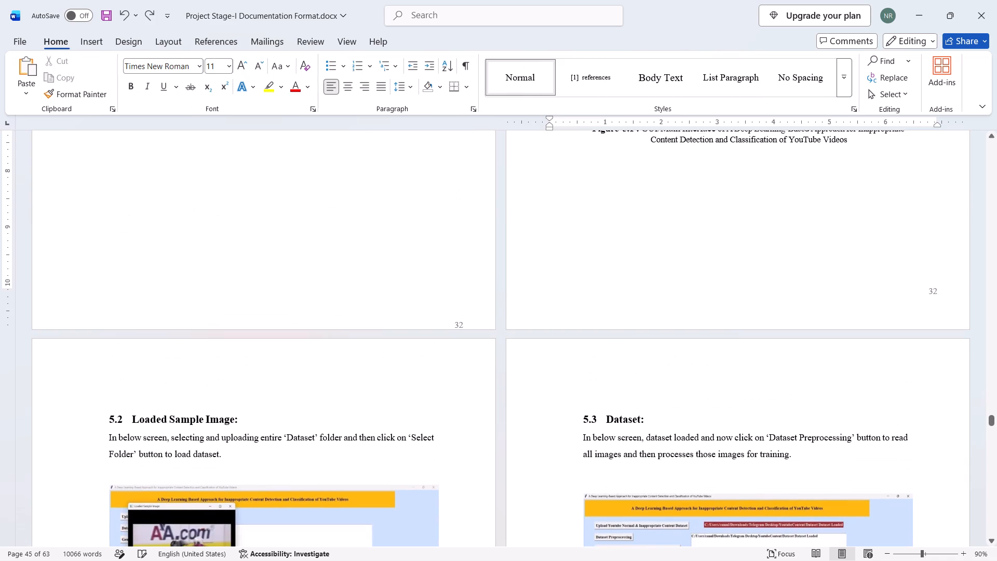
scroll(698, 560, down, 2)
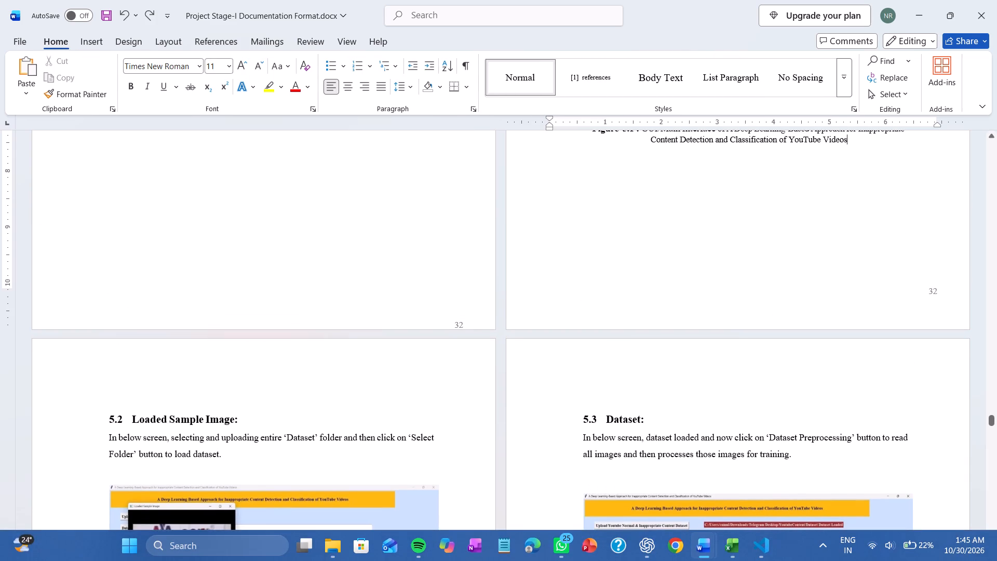
Undo the recent footer changes back to the automatic, right-aligned page numbers, removing the plain text 32.
double_click(464, 314)
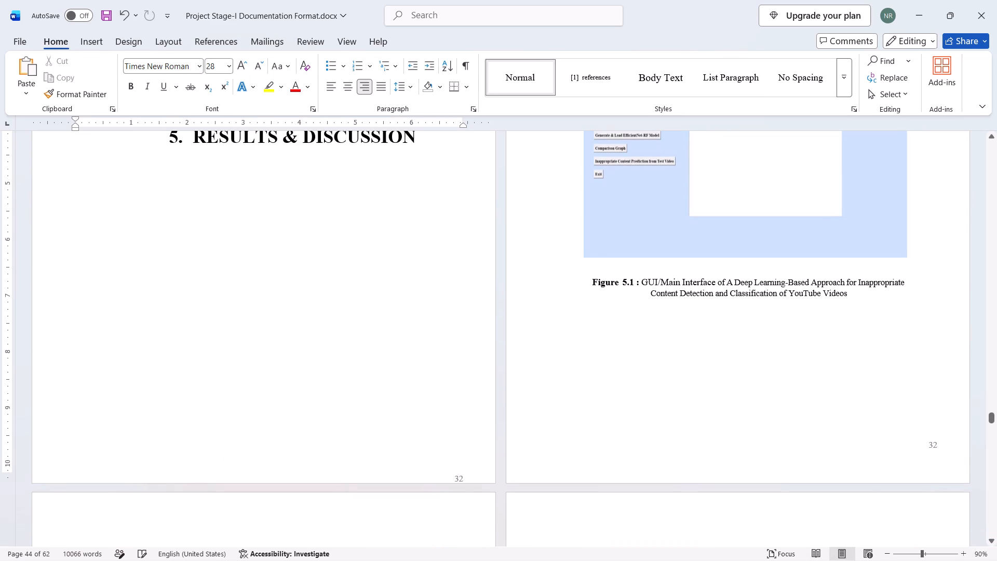
scroll(478, 488, down, 3)
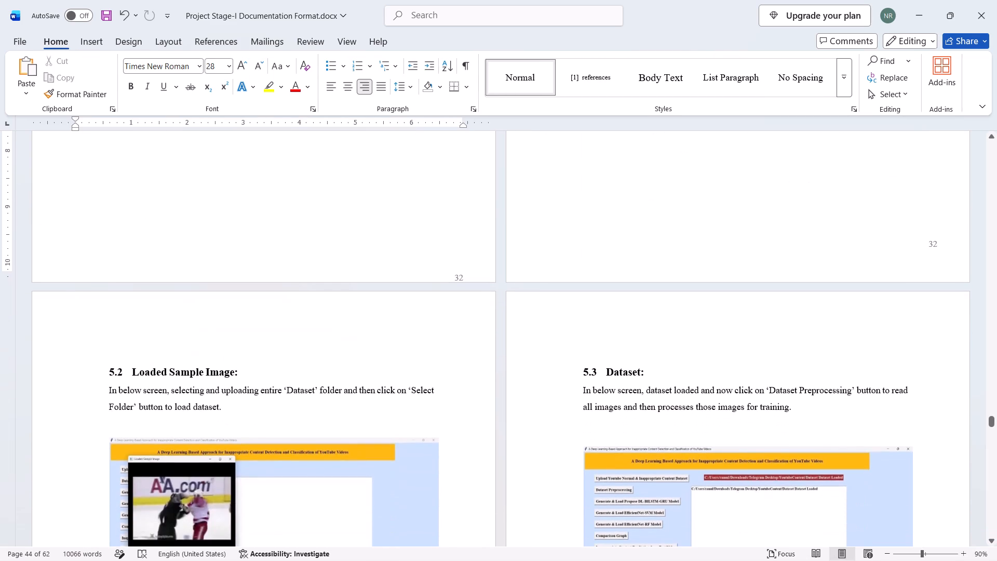
scroll(900, 279, up, 6)
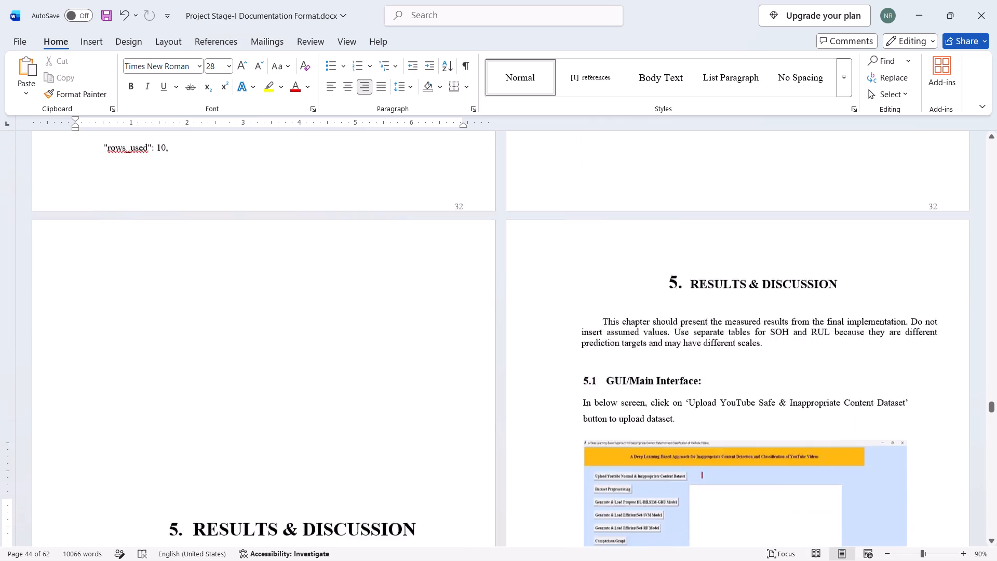
scroll(900, 279, up, 1)
scroll(900, 279, down, 1)
key(ctrl+z)
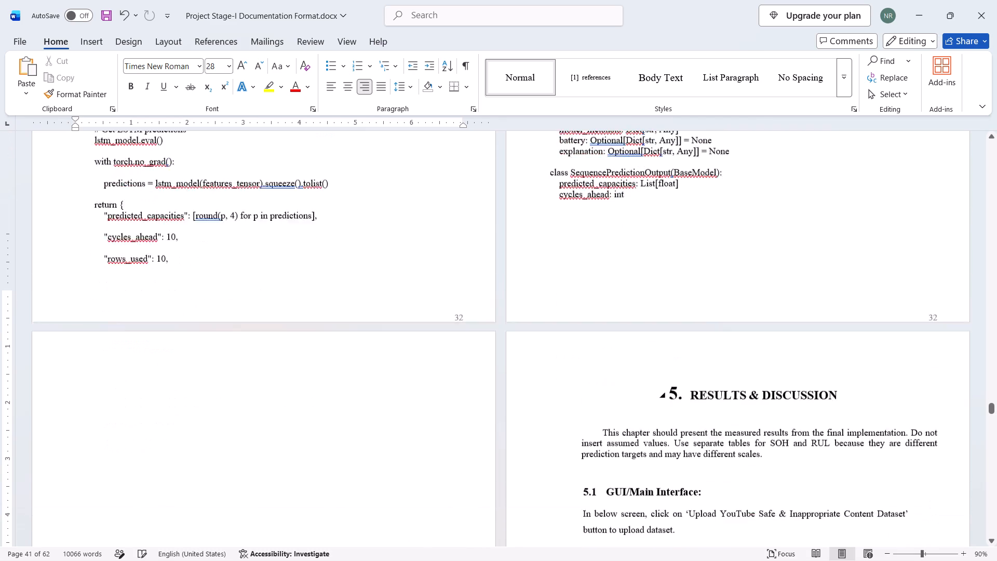
key(ctrl+z)
key(ctrl+z)
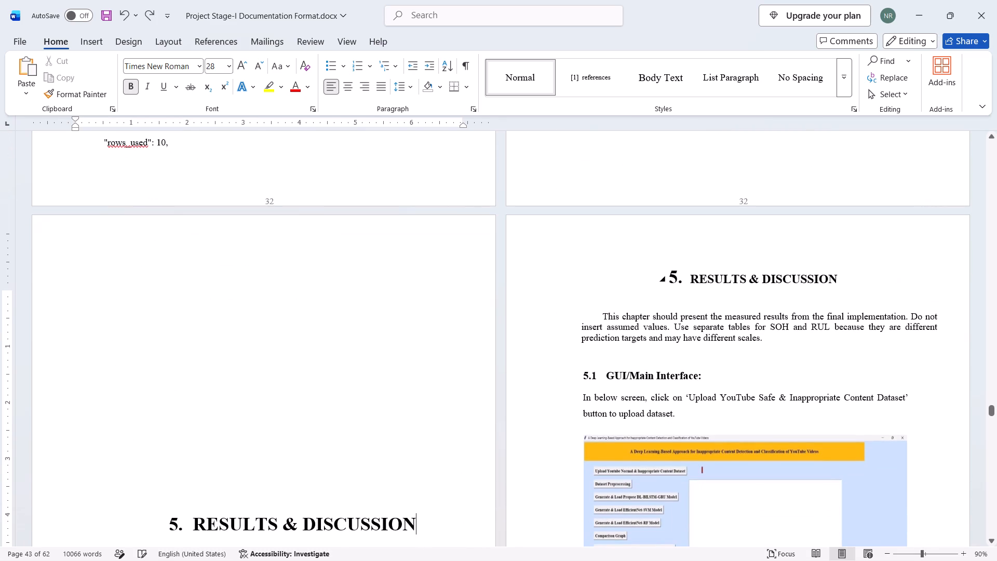
key(ctrl+z)
key(ctrl+z)
key(ctrl+z)
Examine the Section 21 footer's page number, its link to the previous section and the section's page setup.
scroll(900, 279, down, 4)
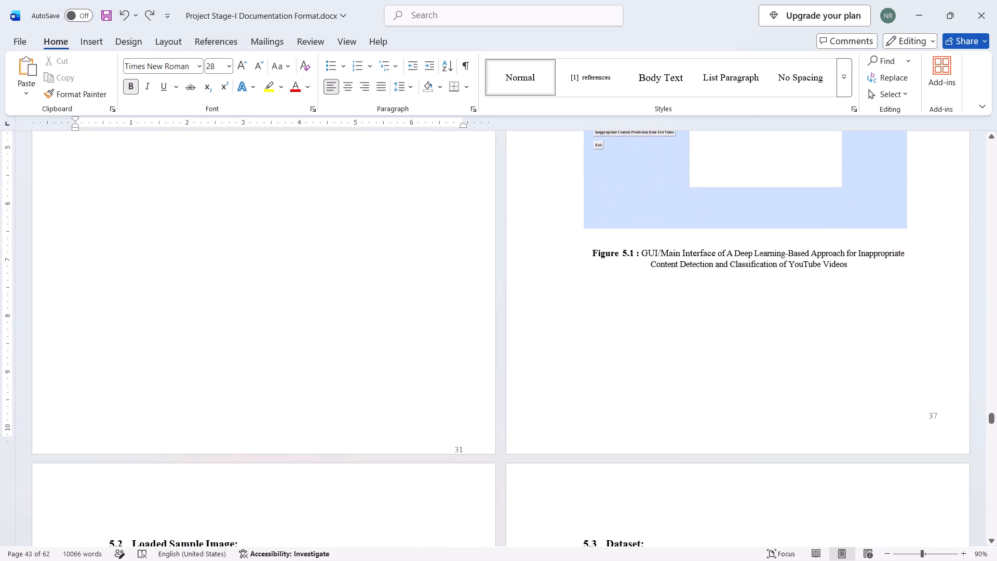
scroll(919, 358, down, 1)
double_click(937, 373)
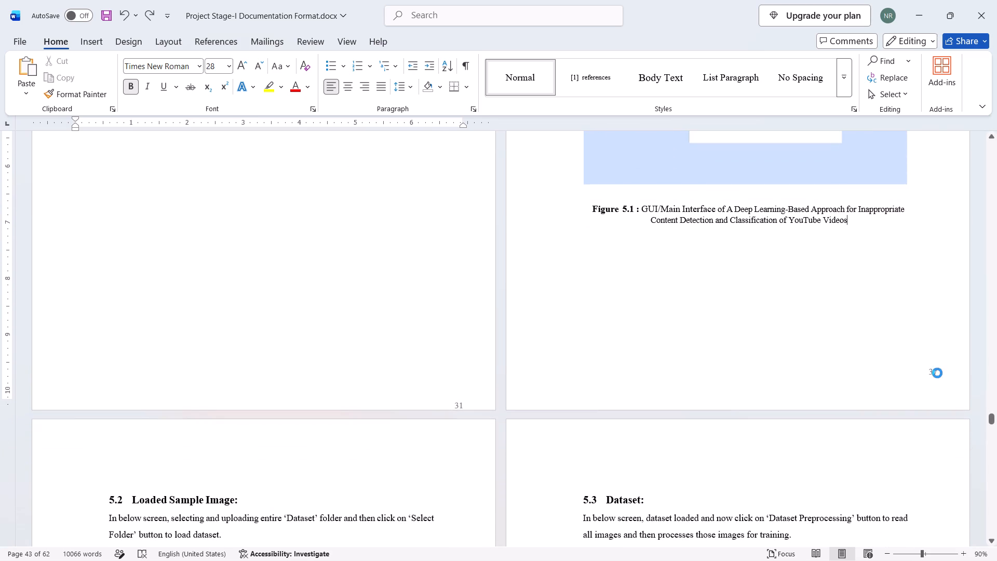
scroll(812, 349, down, 3)
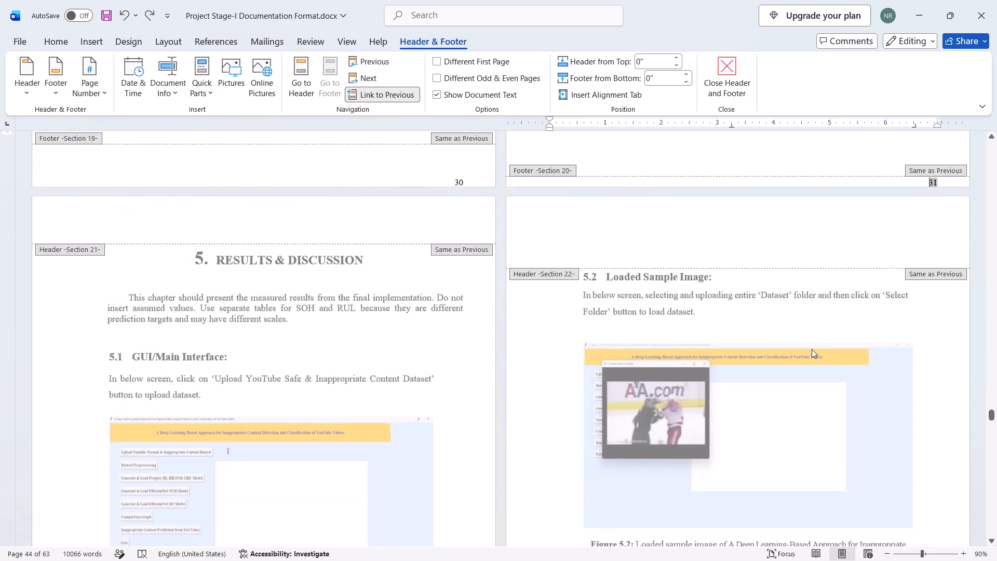
scroll(812, 349, down, 2)
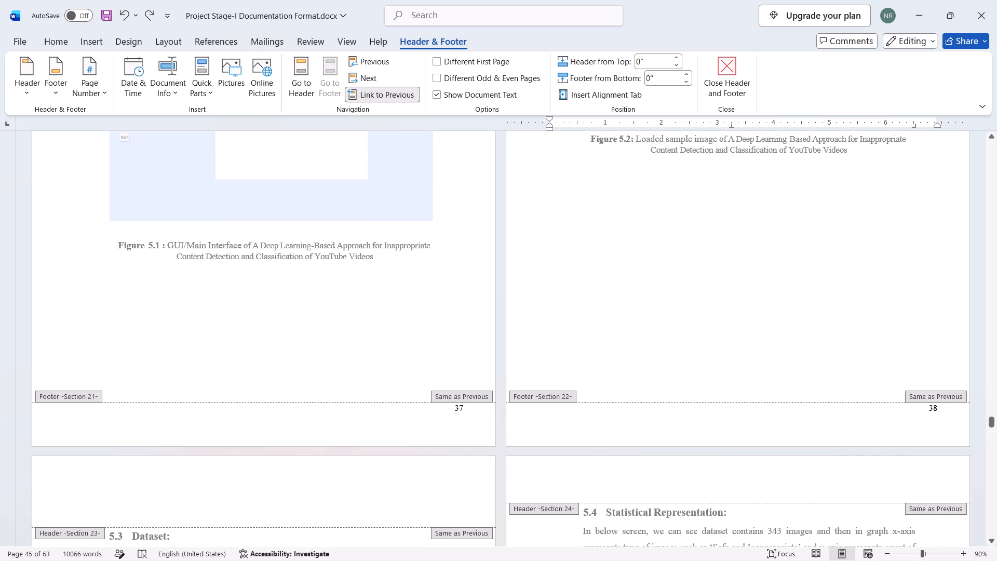
click(464, 423)
double_click(464, 423)
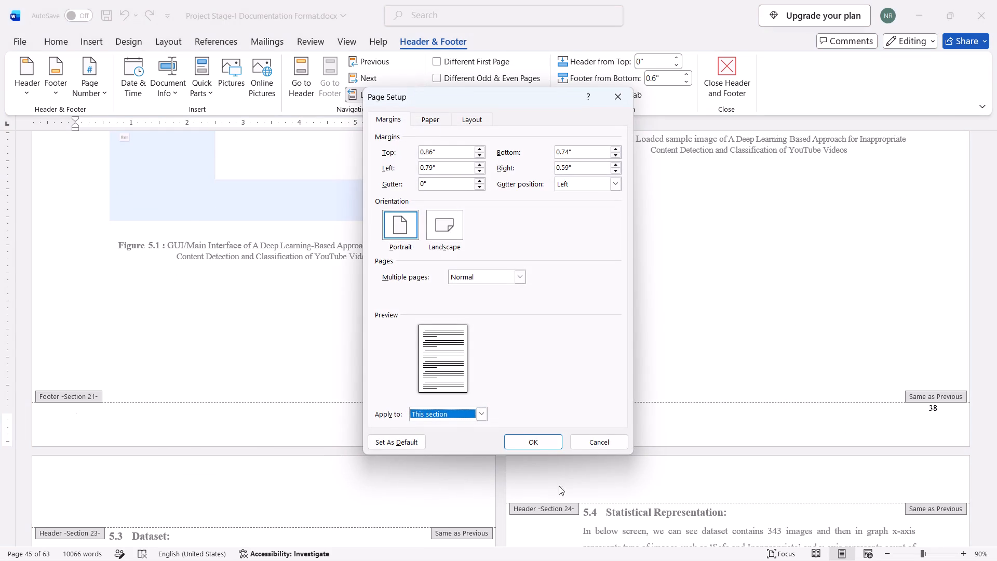
click(538, 442)
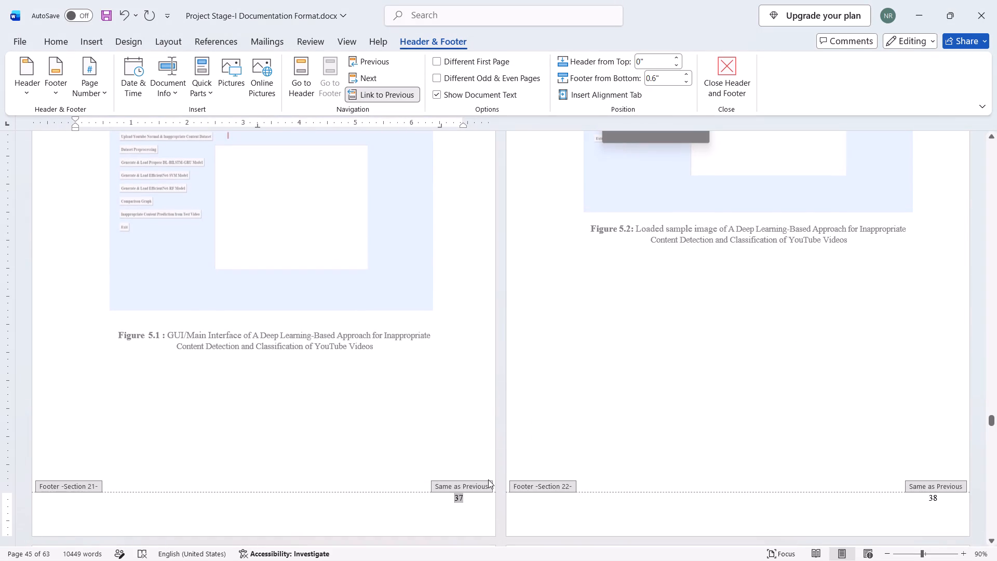
click(486, 483)
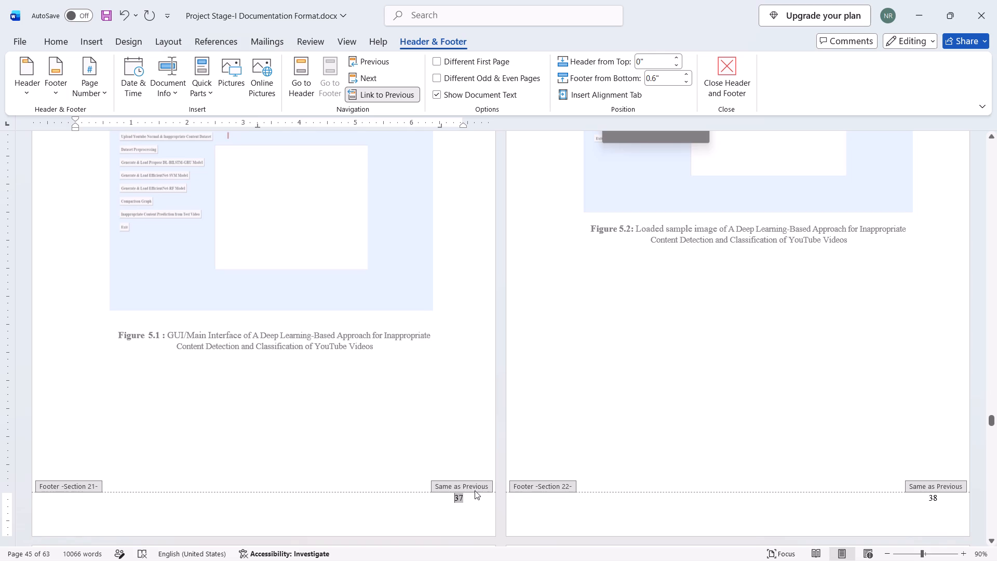
click(475, 490)
click(83, 489)
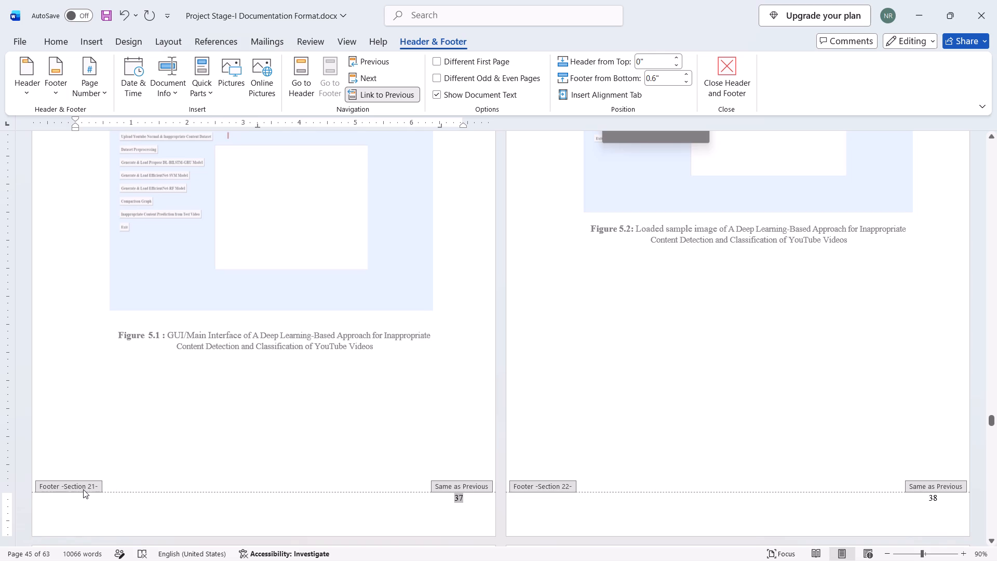
double_click(85, 483)
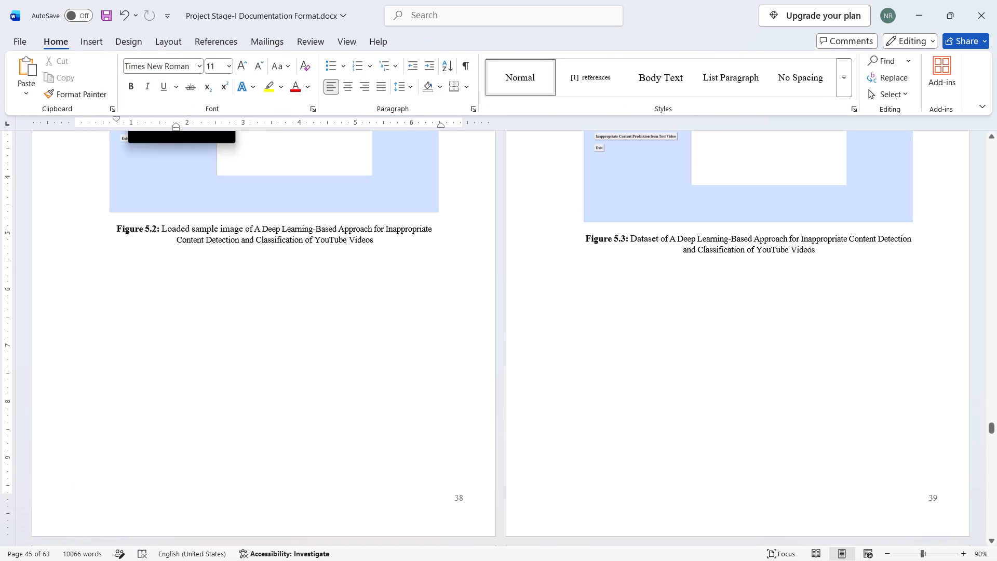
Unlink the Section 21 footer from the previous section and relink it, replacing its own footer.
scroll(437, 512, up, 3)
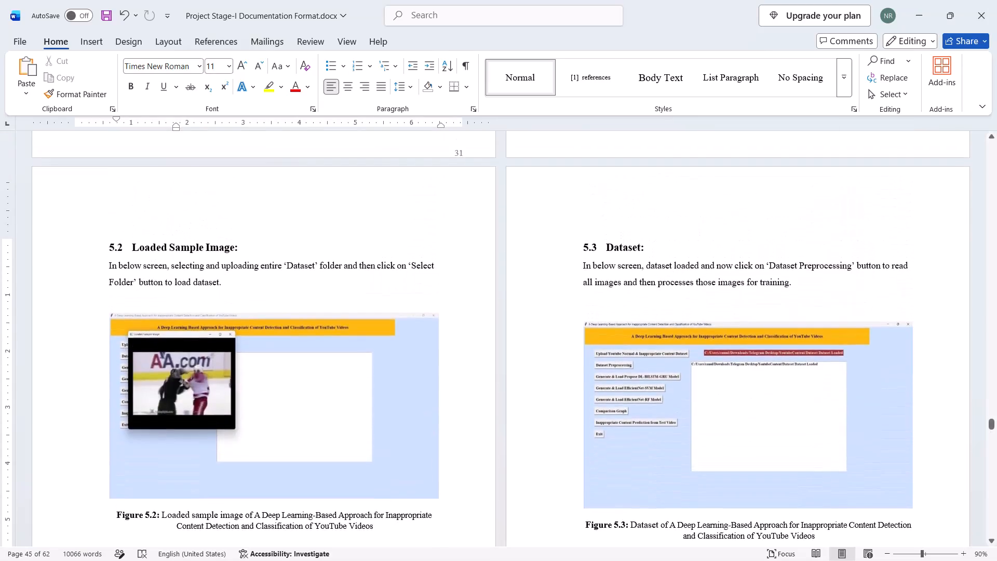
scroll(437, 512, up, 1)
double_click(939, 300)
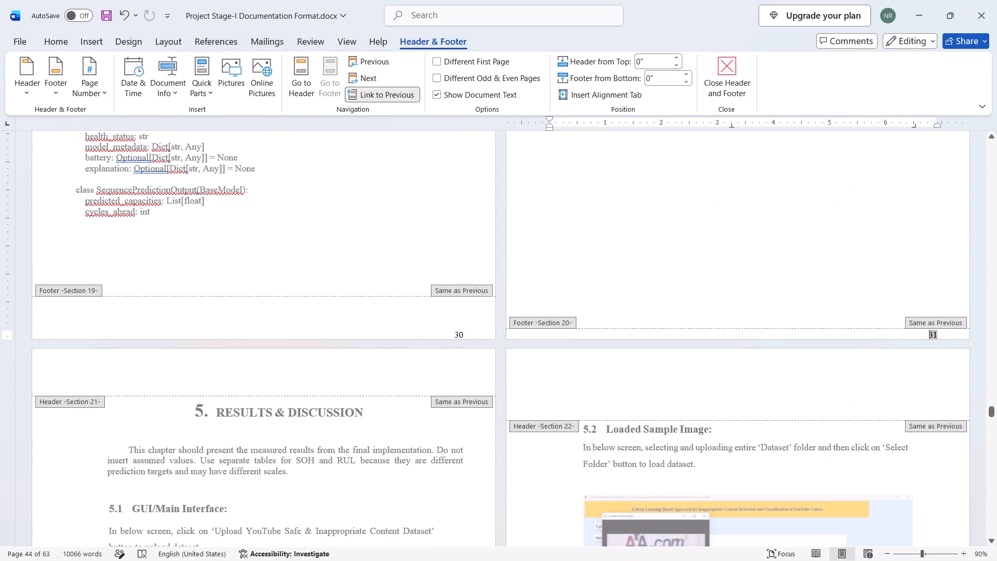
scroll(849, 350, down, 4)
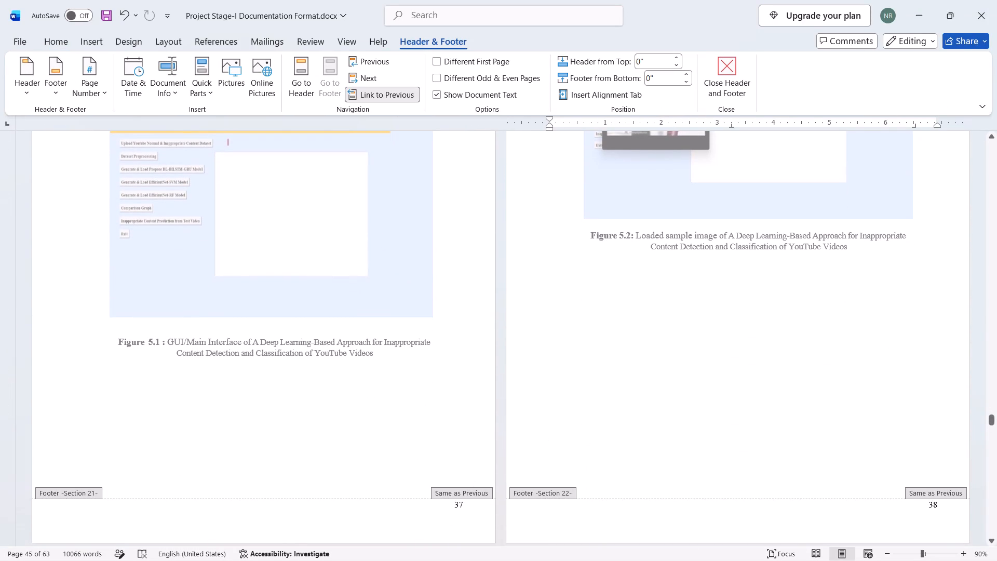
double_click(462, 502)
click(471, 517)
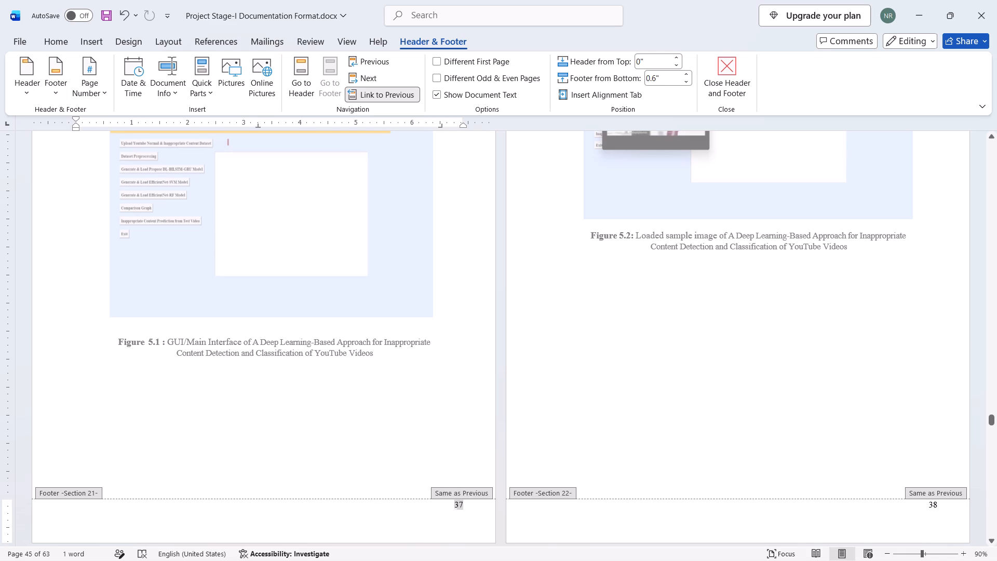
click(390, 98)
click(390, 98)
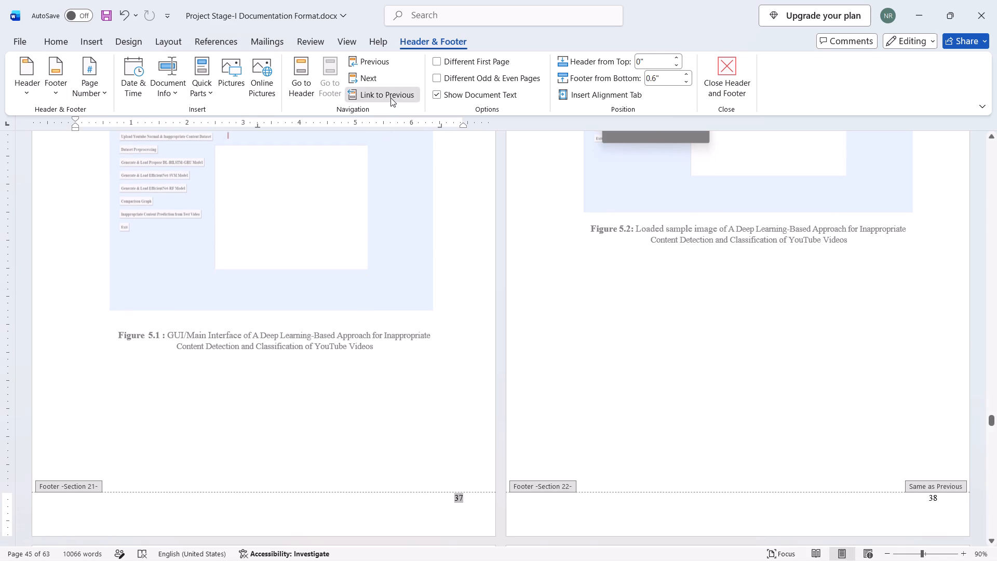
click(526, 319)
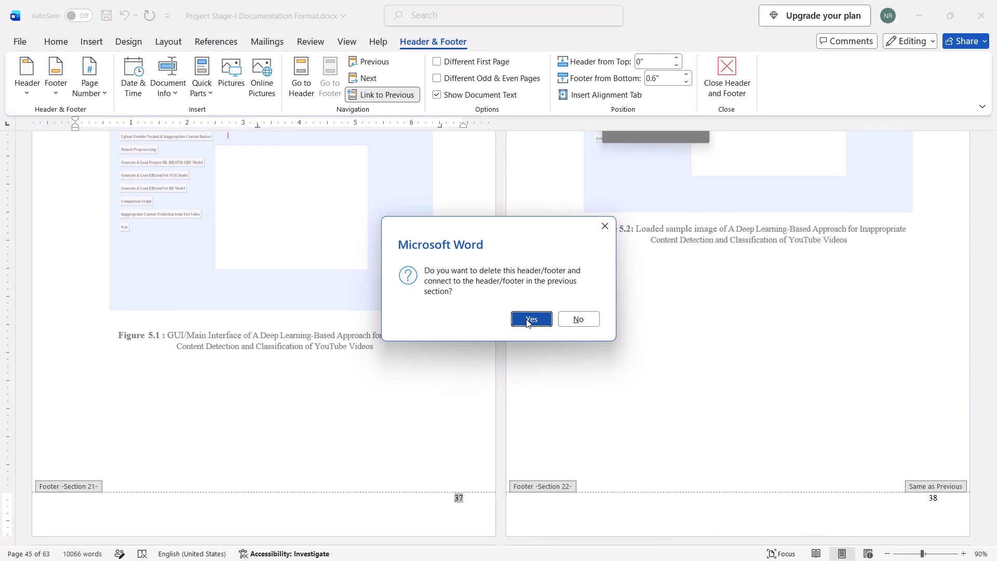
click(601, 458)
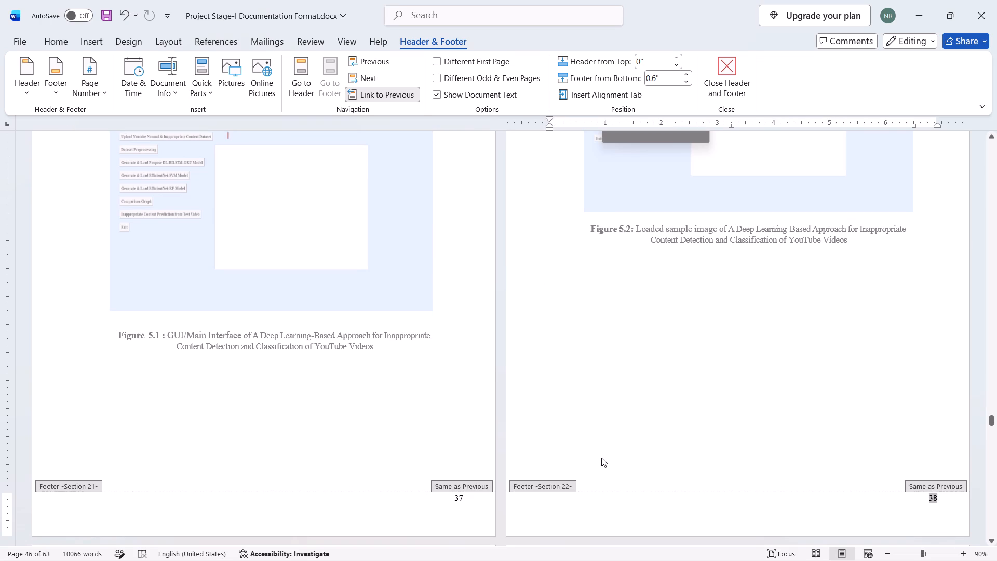
Save the document and leave footer editing.
key(ctrl+s)
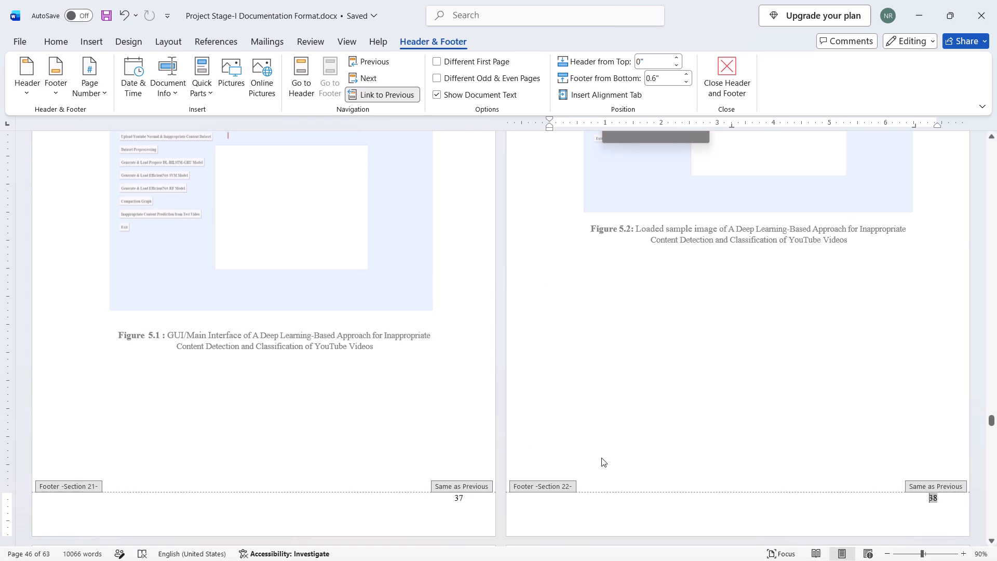
double_click(601, 458)
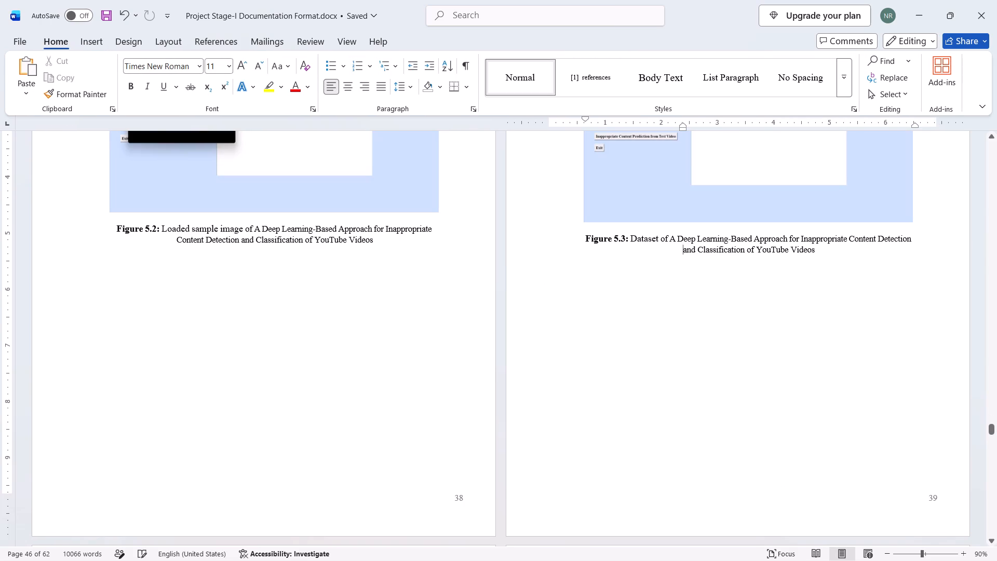
Examine the footer page numbers from Results & Discussion back through the dataset figures and the 4.2 Sample Code pages.
scroll(507, 430, up, 9)
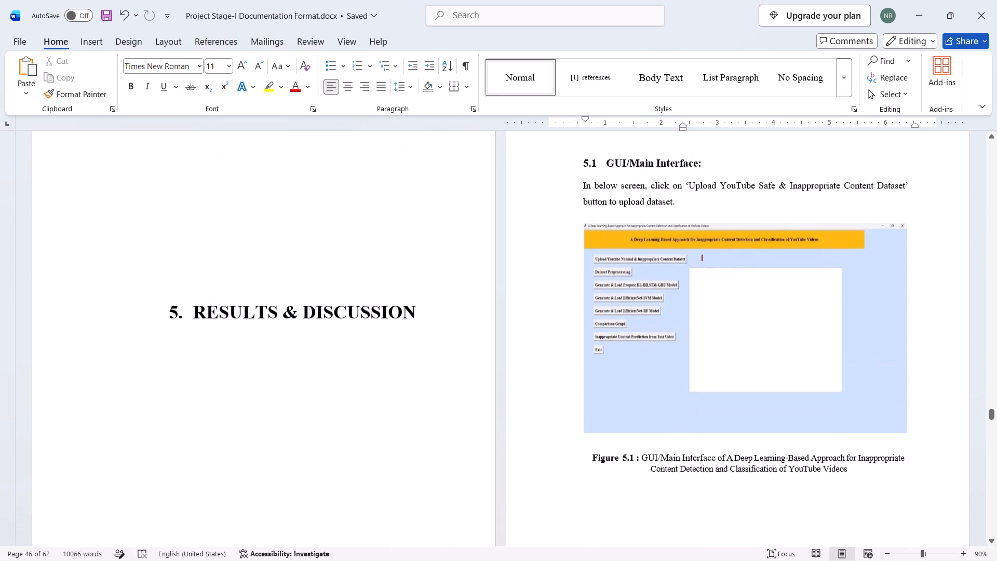
scroll(507, 430, down, 1)
scroll(507, 430, up, 4)
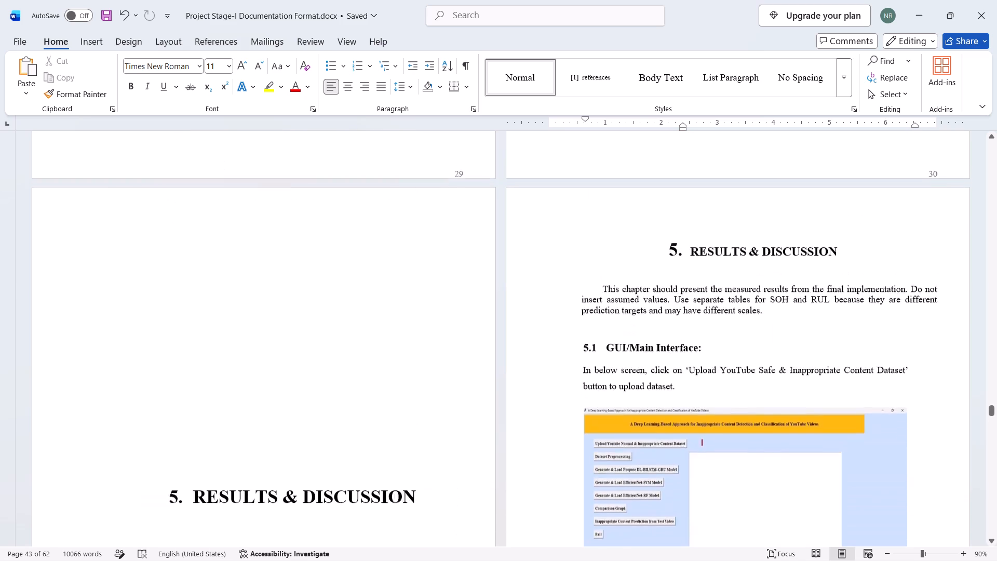
scroll(507, 430, up, 11)
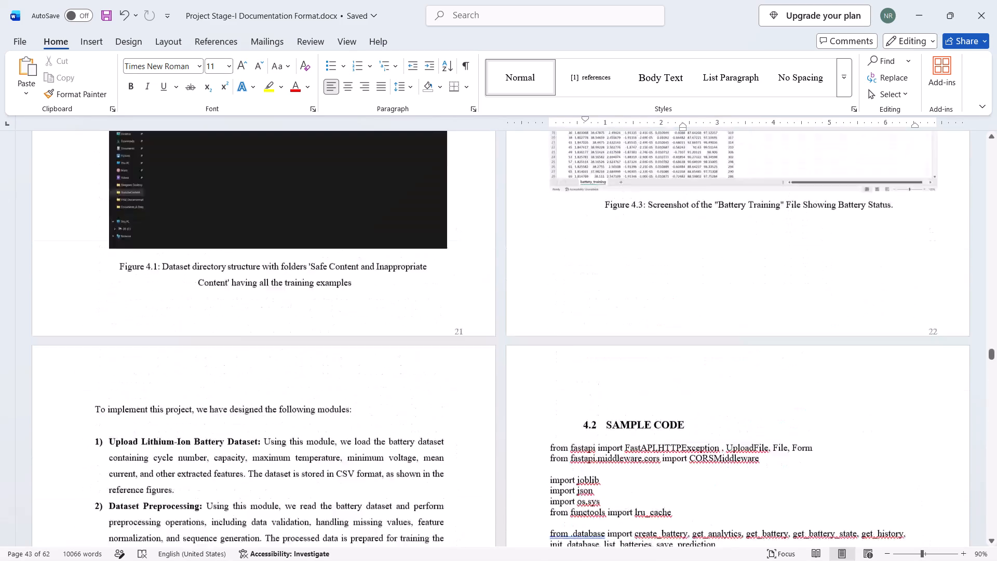
scroll(507, 430, down, 4)
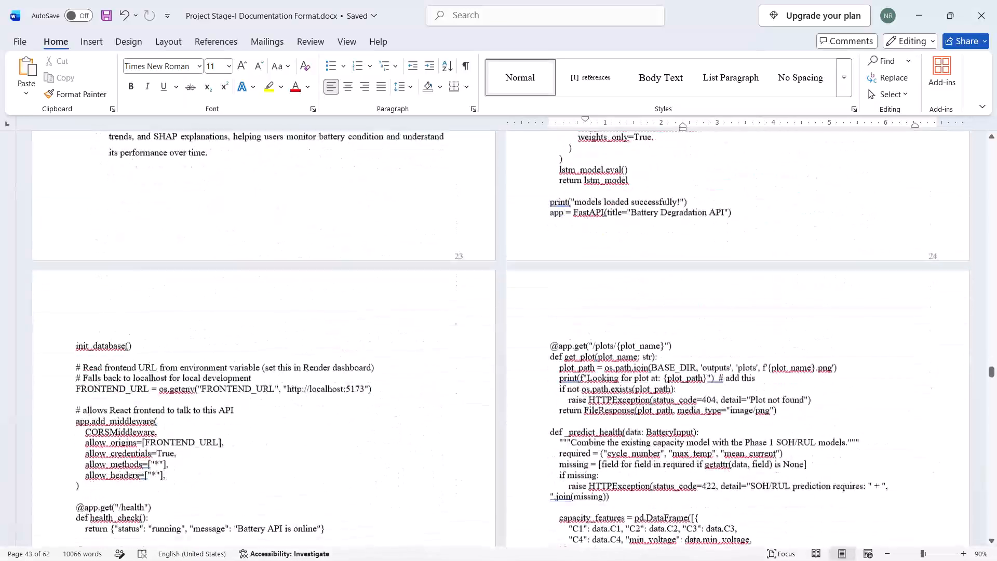
Set the page number of 4.2 Sample Code in the table of contents to 24.
scroll(507, 430, up, 20)
scroll(507, 430, up, 12)
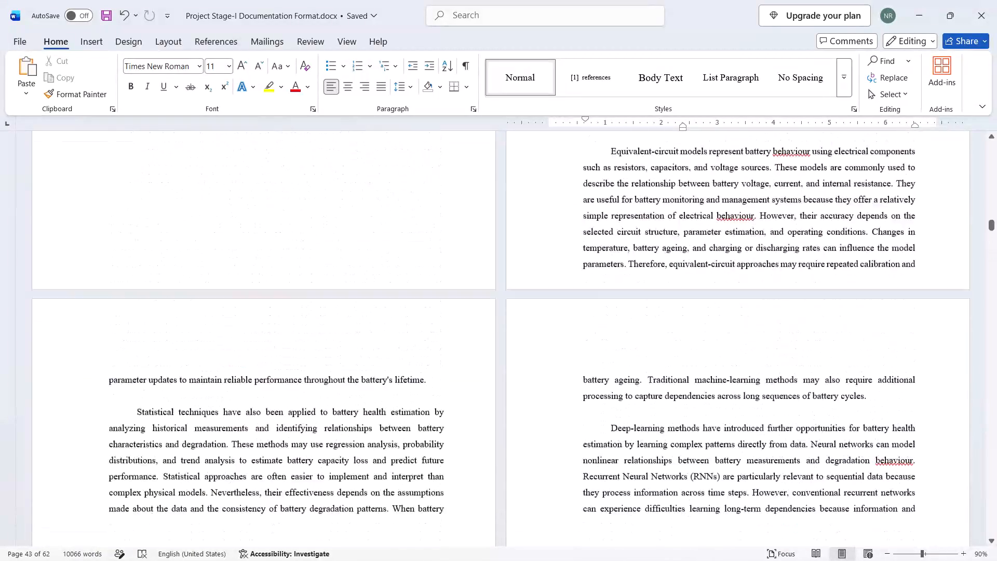
scroll(507, 430, up, 12)
scroll(507, 430, down, 4)
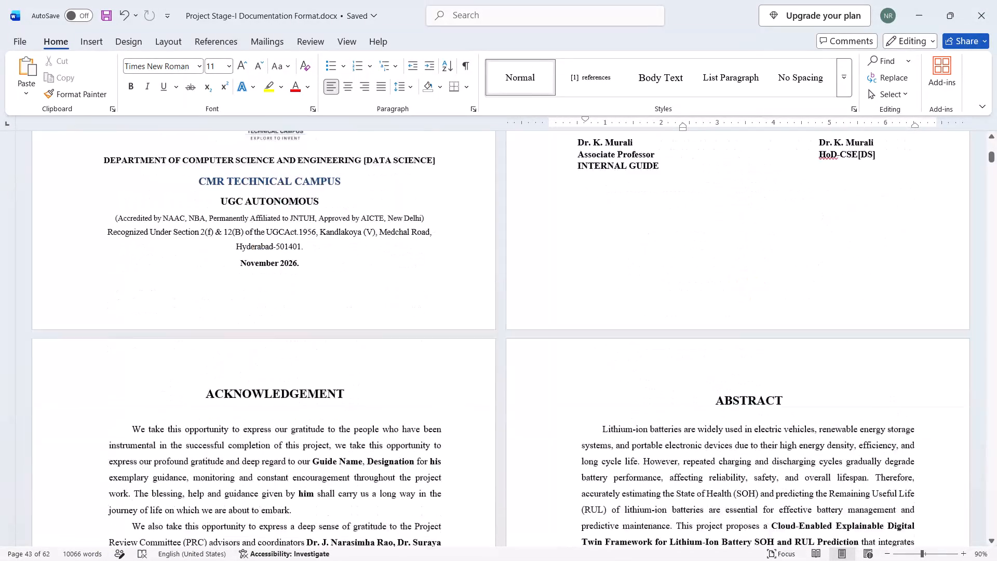
scroll(507, 430, down, 4)
scroll(396, 376, up, 1)
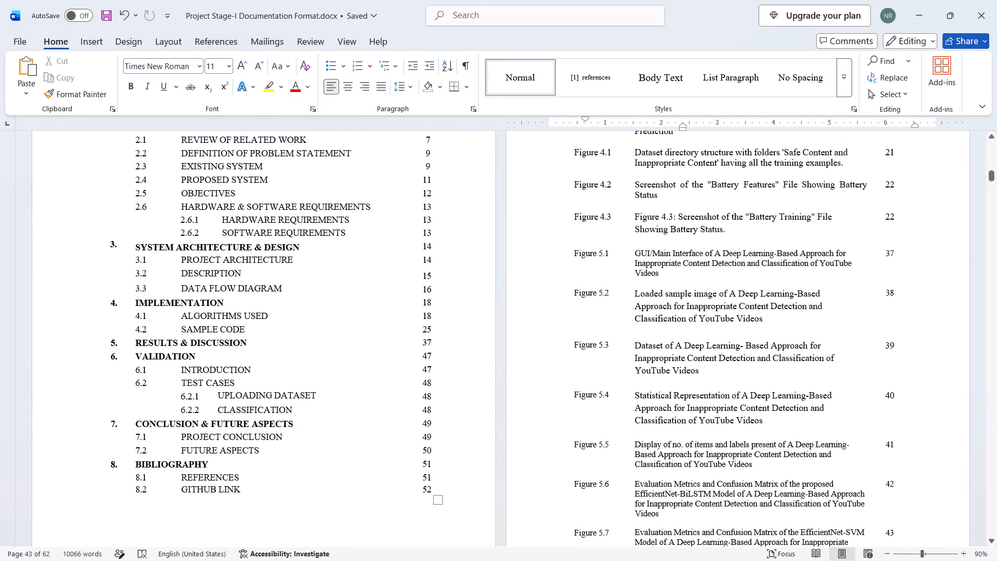
click(432, 331)
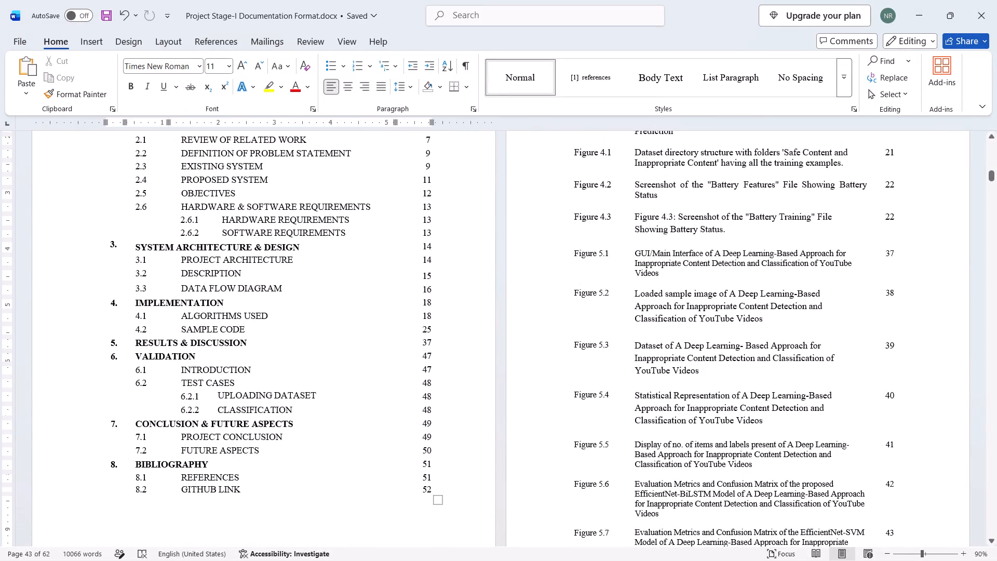
click(429, 328)
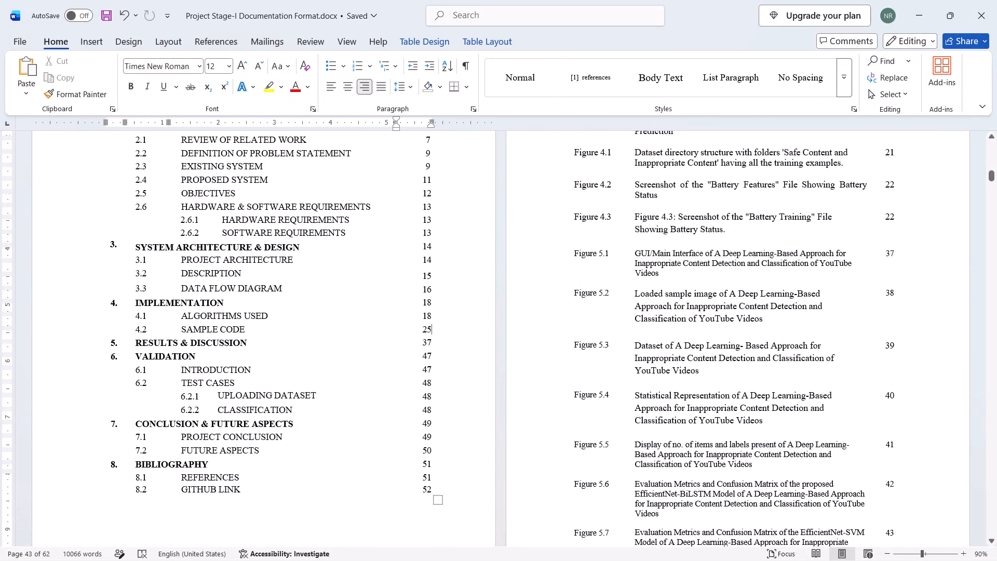
key(BackSpace)
key(4)
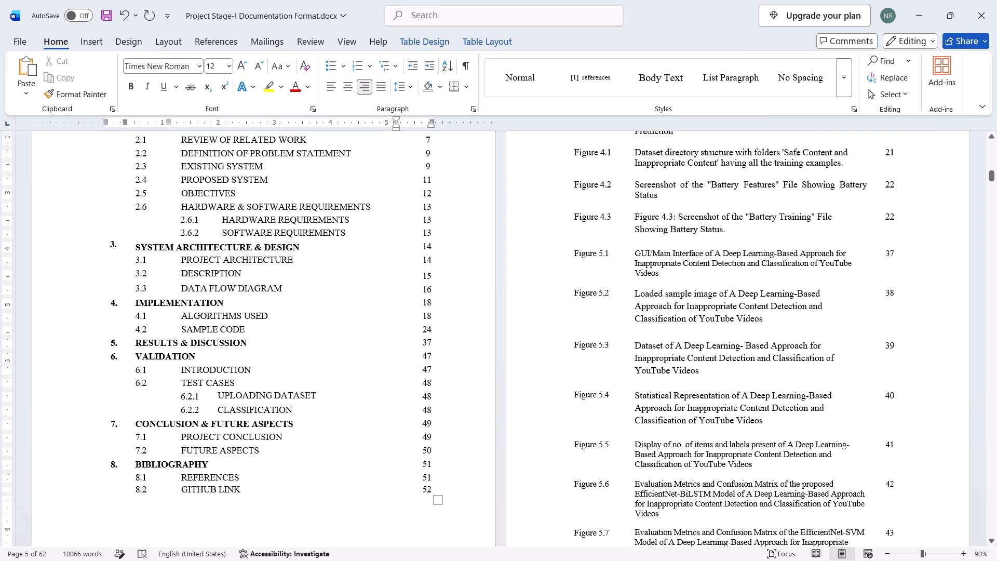
Set the page number of 5. Results & Discussion in the table of contents to 31.
click(432, 345)
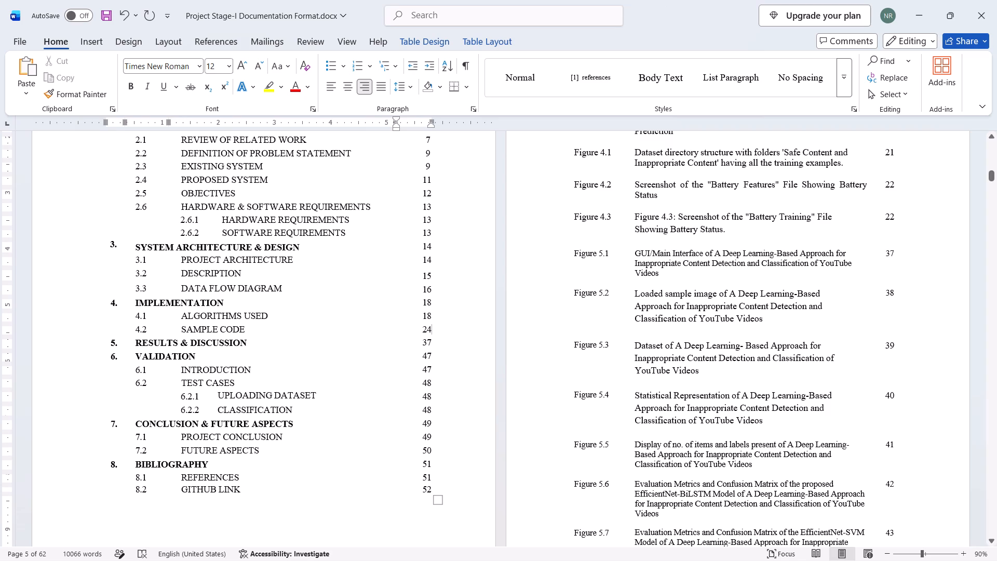
click(430, 341)
key(BackSpace)
key(1)
click(386, 502)
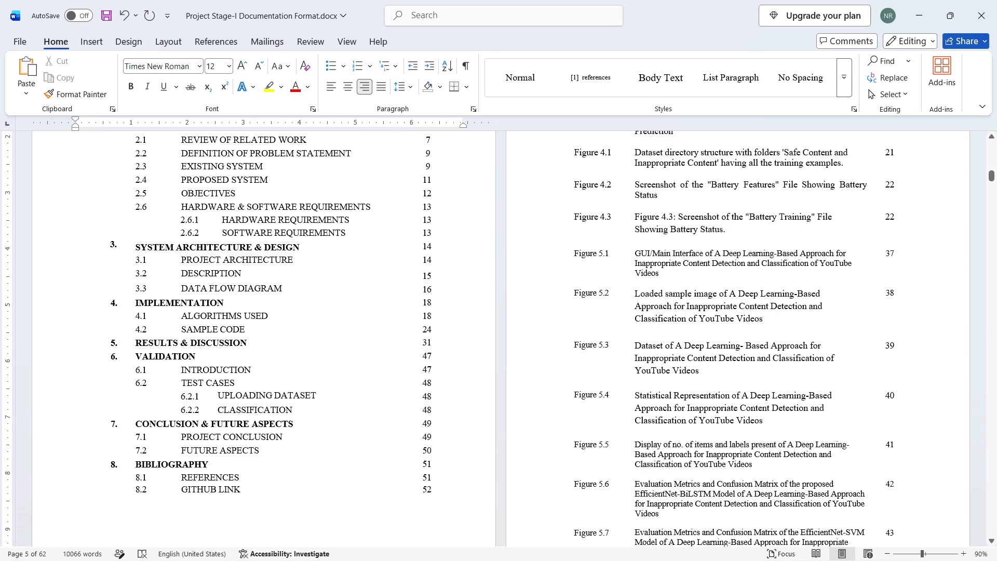
Save the Project Stage-I Documentation Format document and close it.
key(ctrl+s)
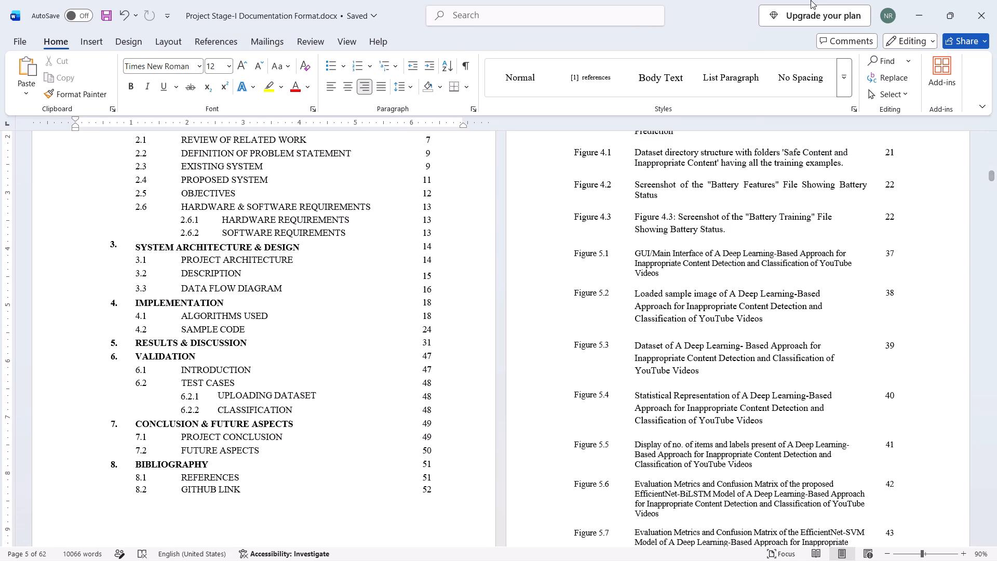
click(974, 1)
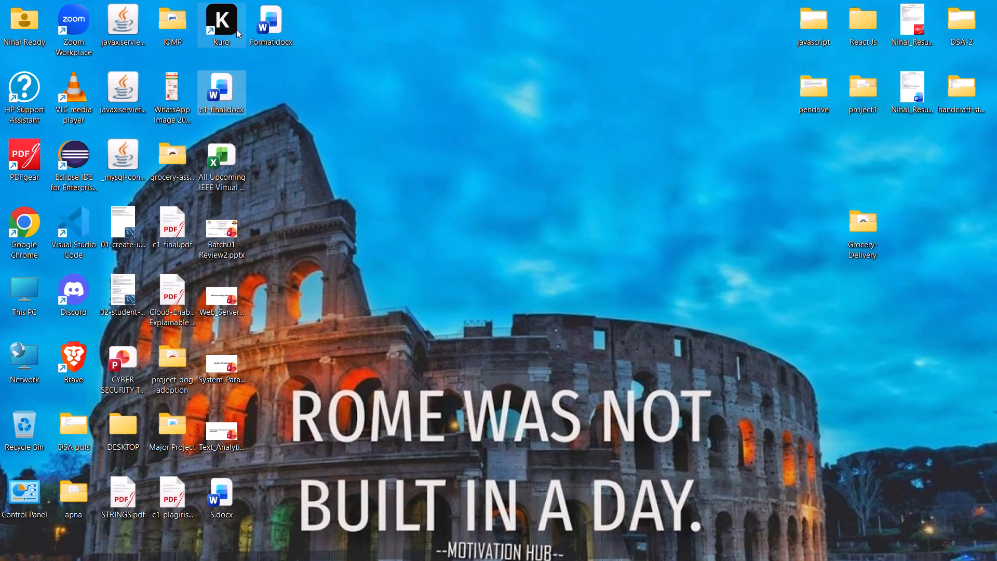
Launch the Kuro application from the desktop.
double_click(233, 27)
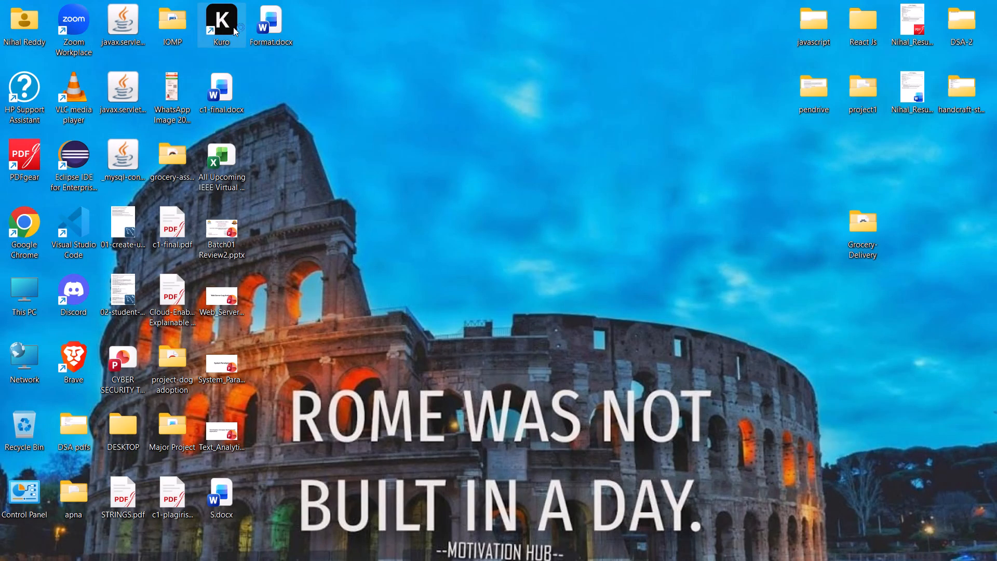
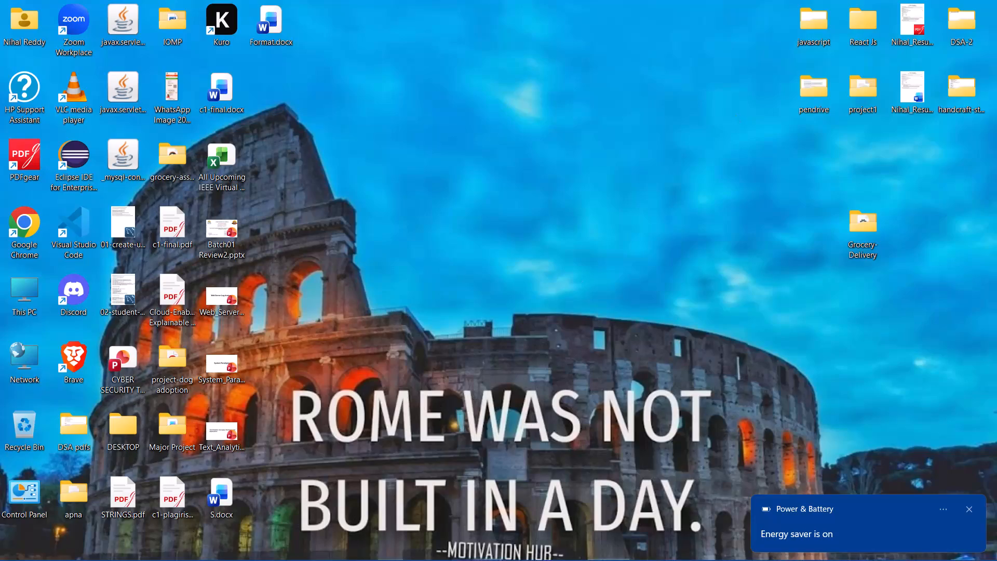
Close the Lithium-Ion Battery document, Spotify, Visual Studio Code, ChatGPT, WhatsApp, the Downloads folder and the battery_training.csv workbook from the open windows overview.
click(231, 552)
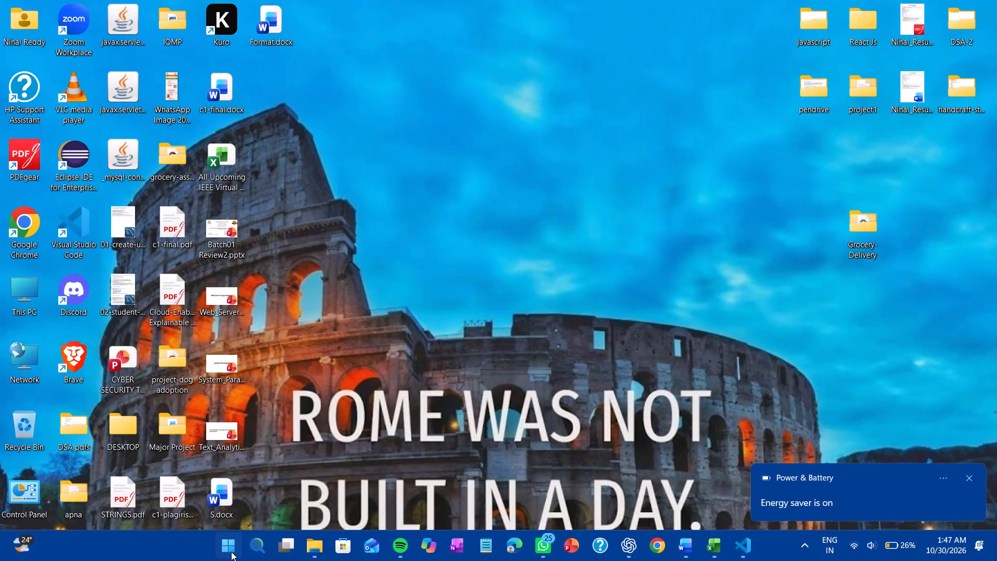
click(832, 377)
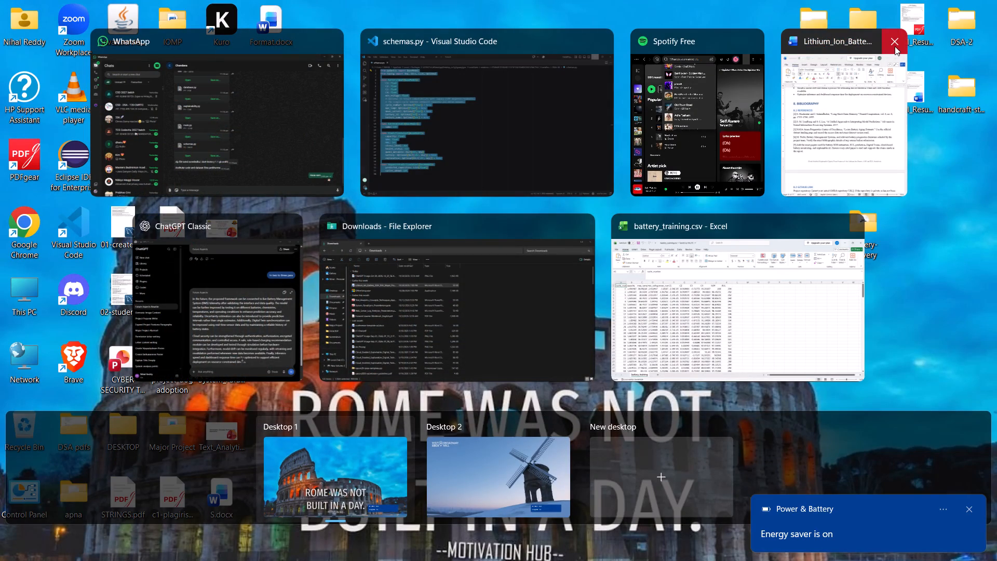
click(895, 46)
click(816, 44)
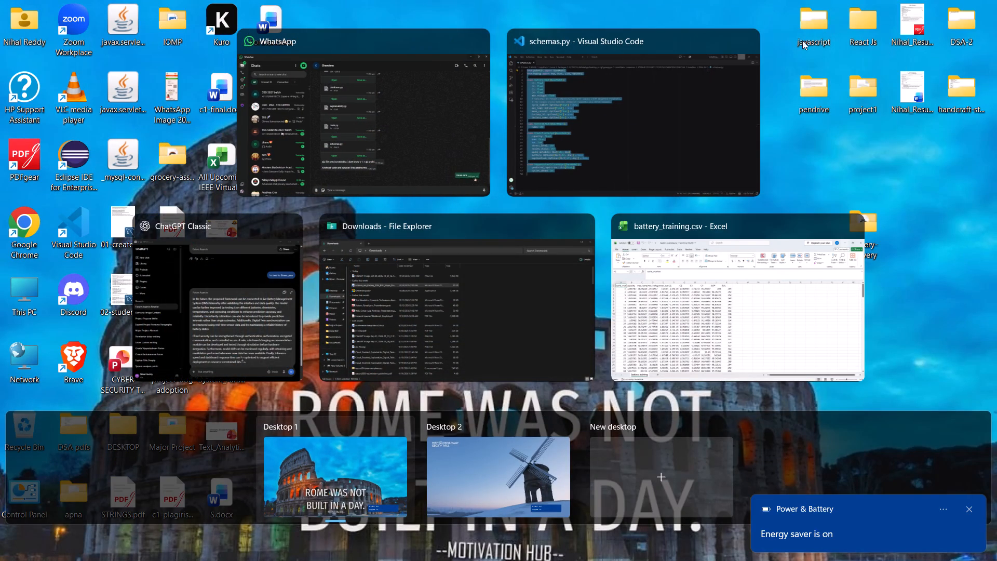
click(745, 41)
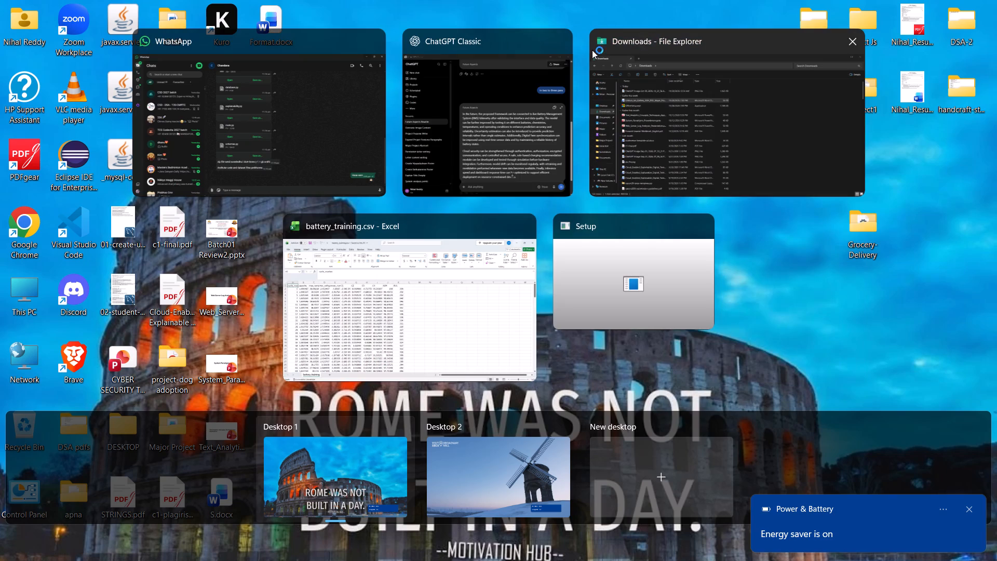
click(567, 42)
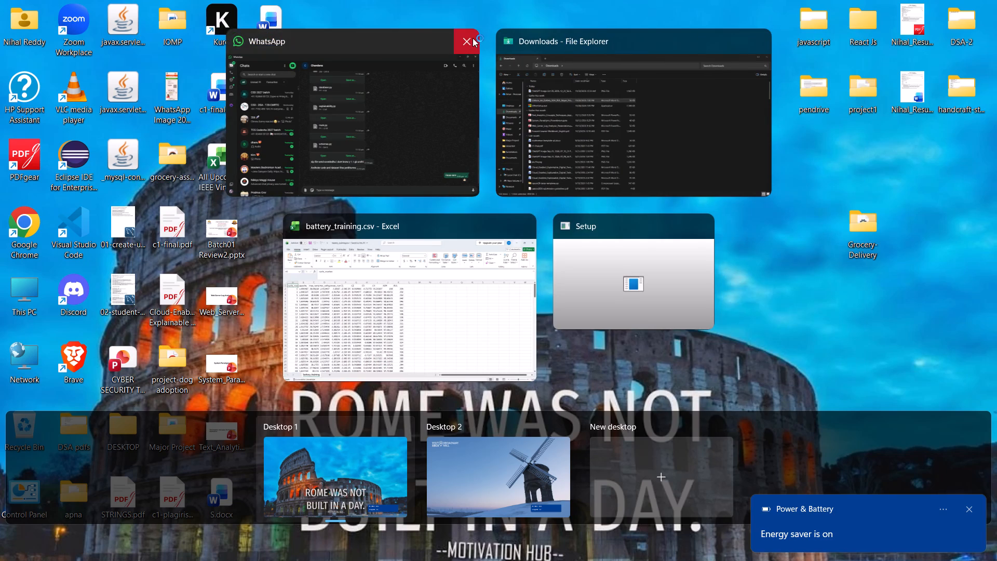
click(473, 38)
click(637, 37)
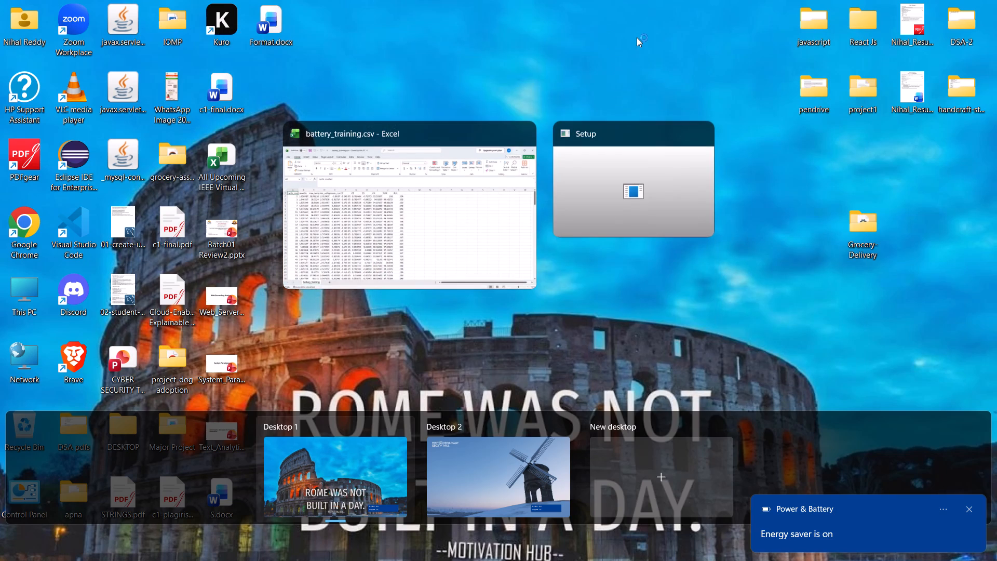
click(530, 126)
Close the remaining Setup window and return to the empty desktop.
click(513, 190)
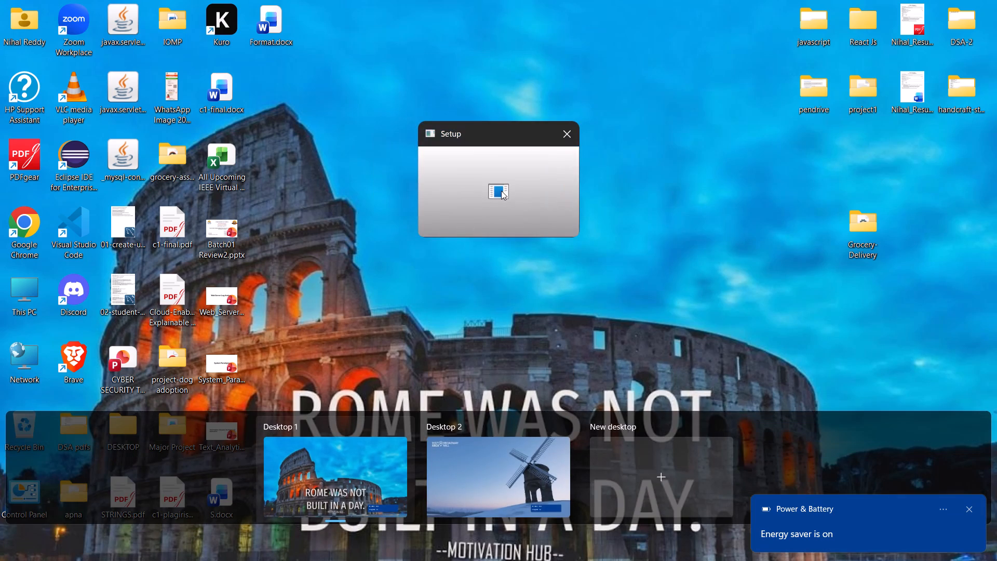
click(502, 190)
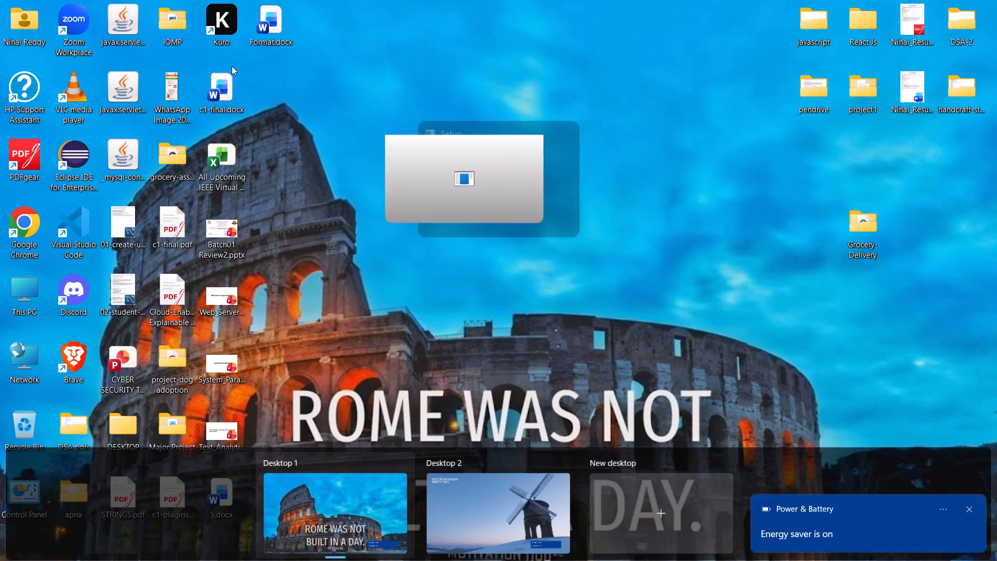
click(561, 136)
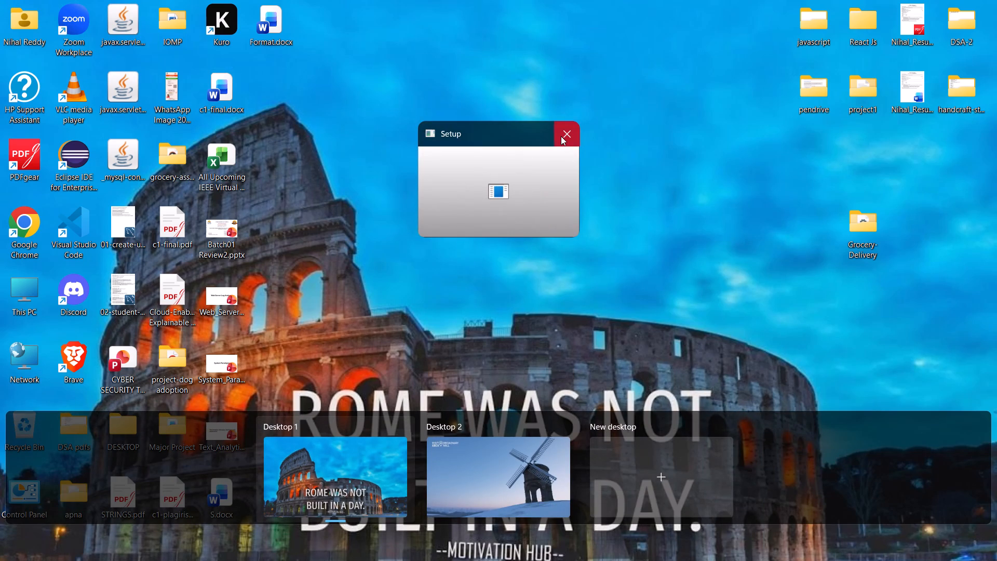
click(561, 136)
click(617, 383)
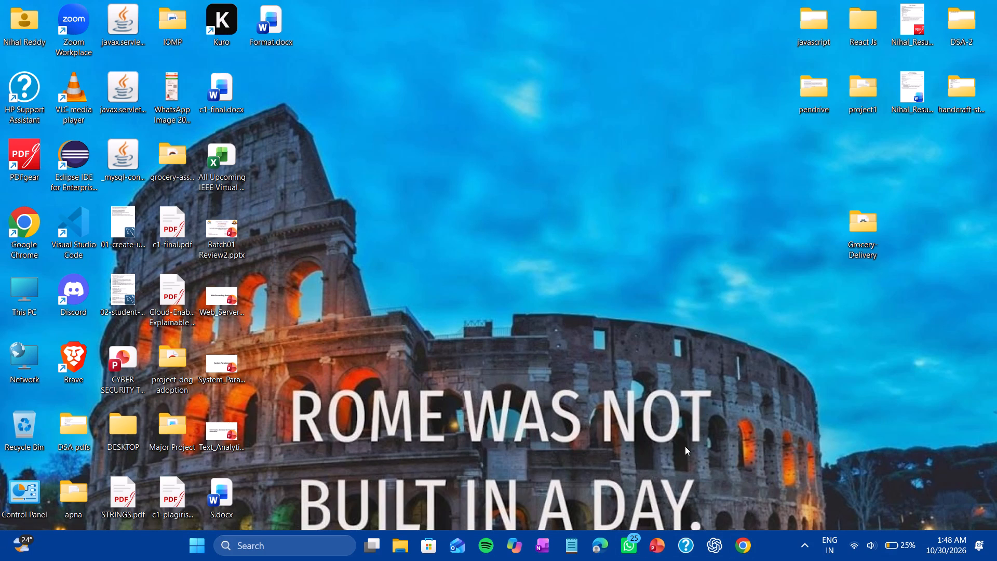
Bring up the Shut Down Windows dialog to turn off the PC.
key(alt+F4)
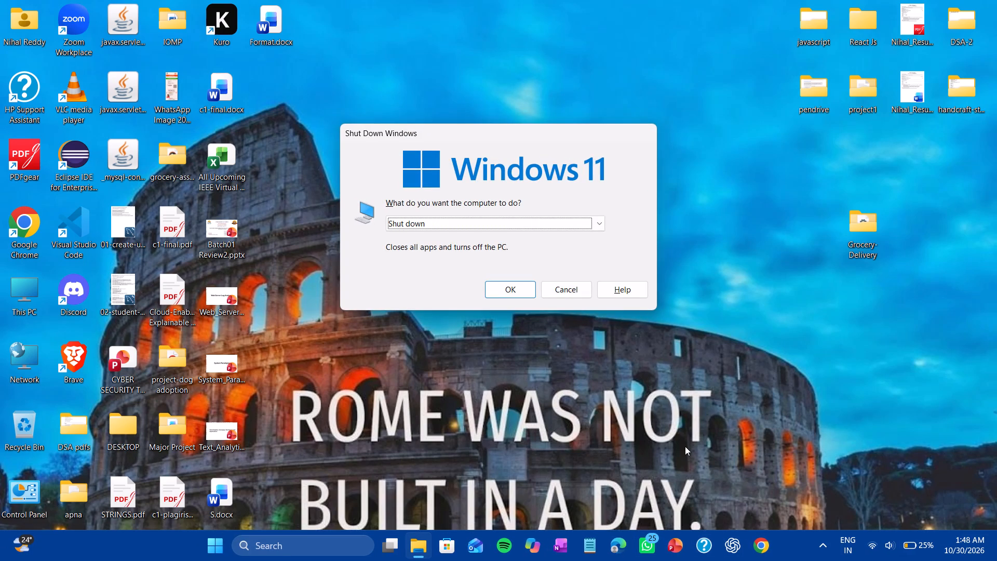